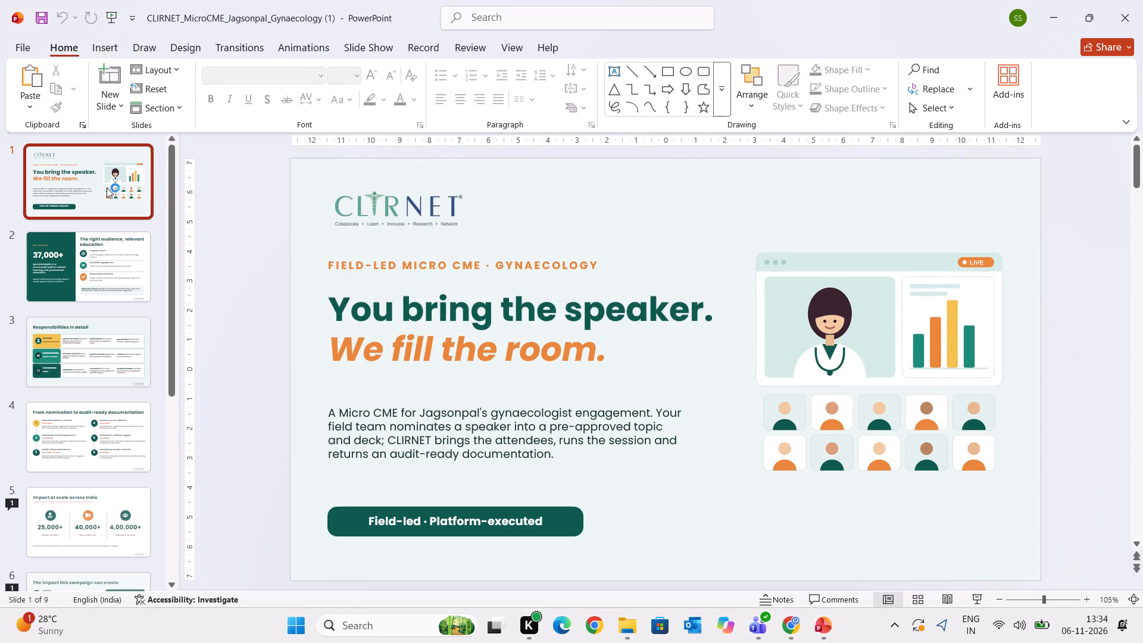
Look through the Jagsonpal deck and read the reviewer's comments, especially those on the two impact slides.
left_click(104, 188)
key("Down")
key("Down")
key("Down")
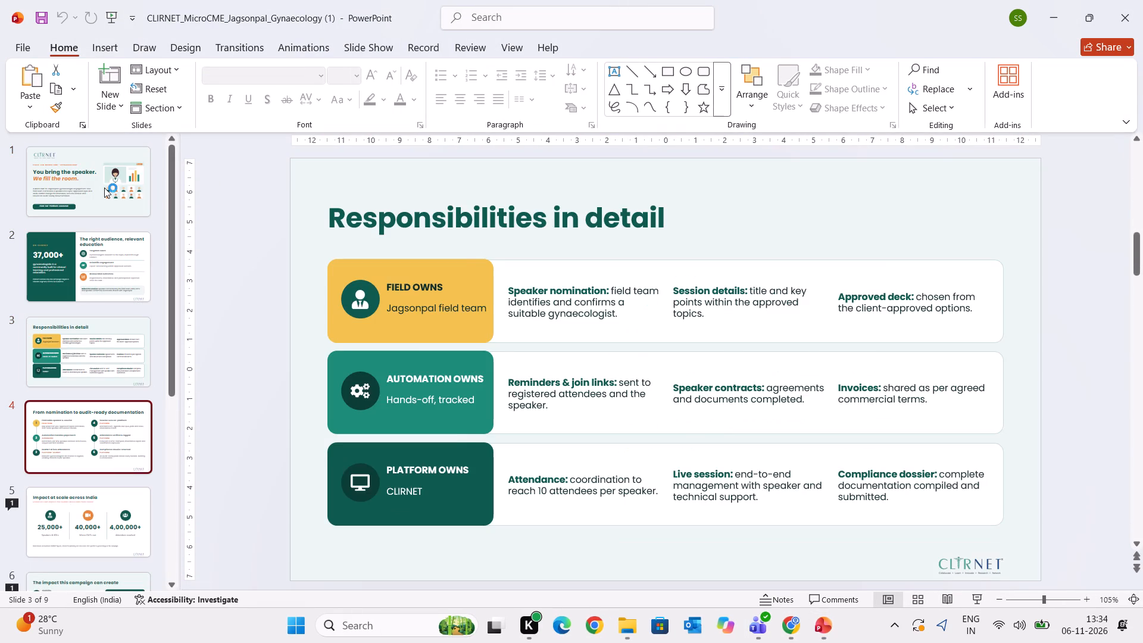
key("Down")
key("Down")
key("Down")
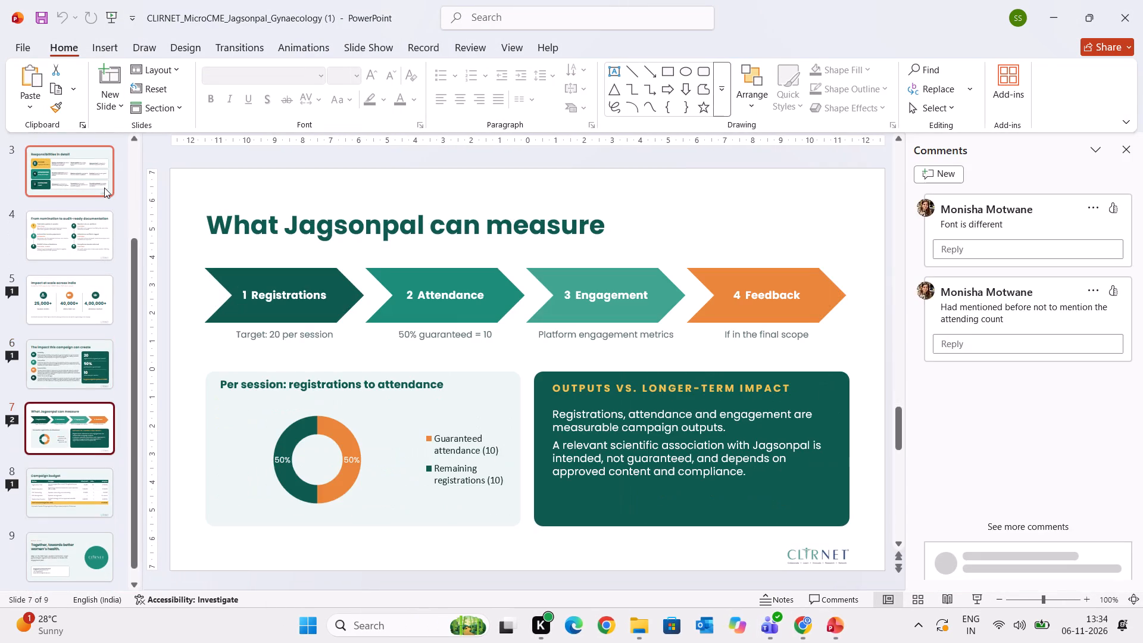
key("Down")
key("Up")
key("Up")
key("Up")
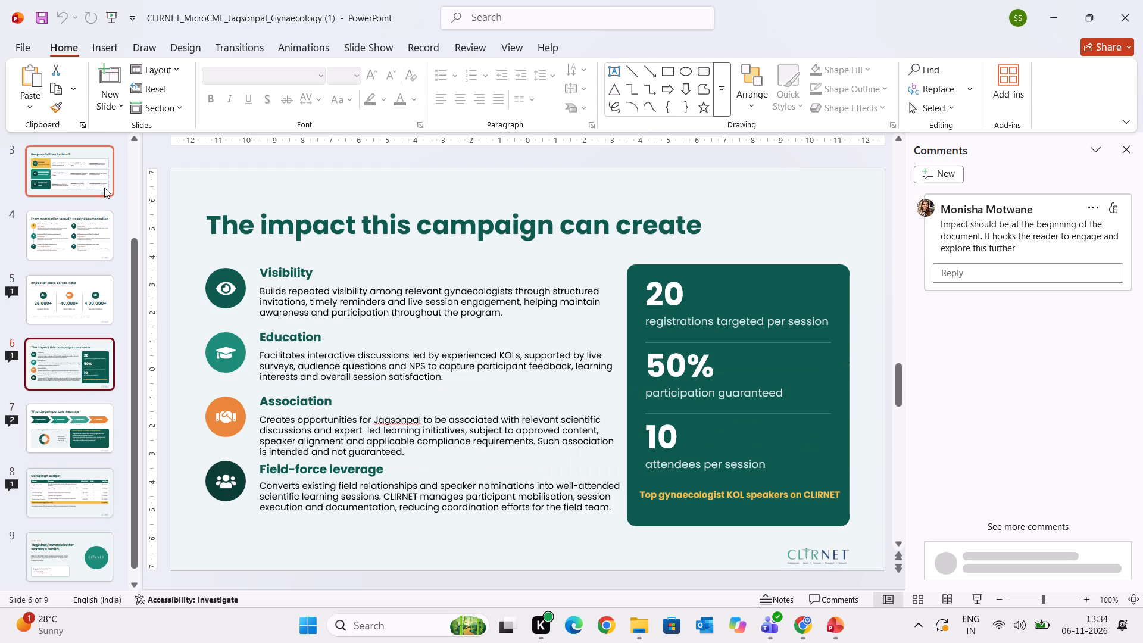
key("Up")
key("Up")
key("Down")
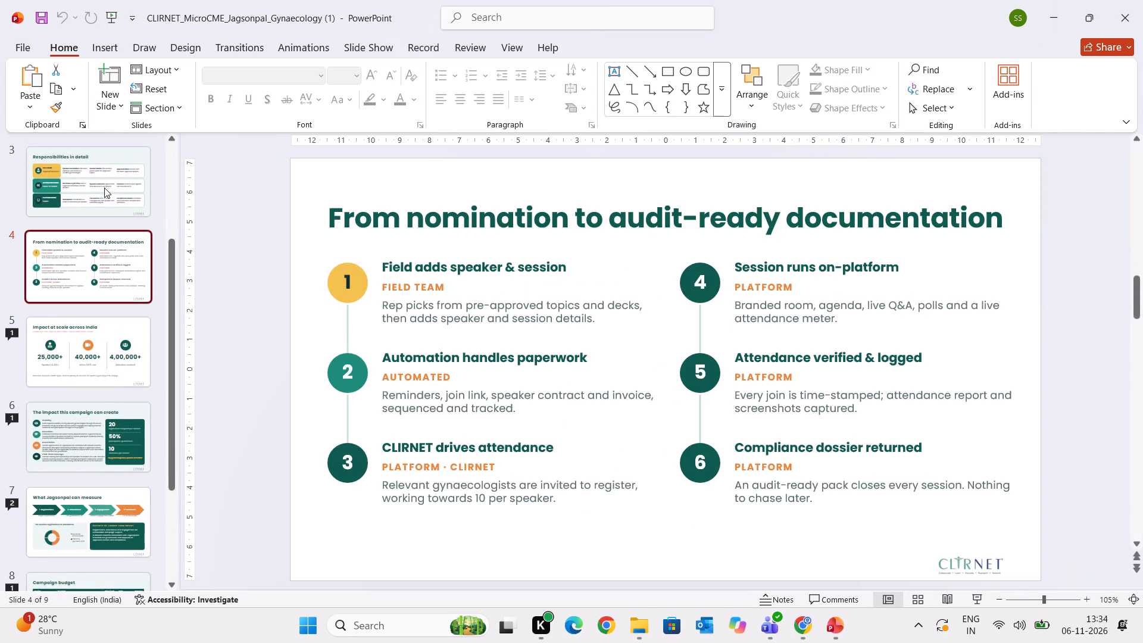
key("Down")
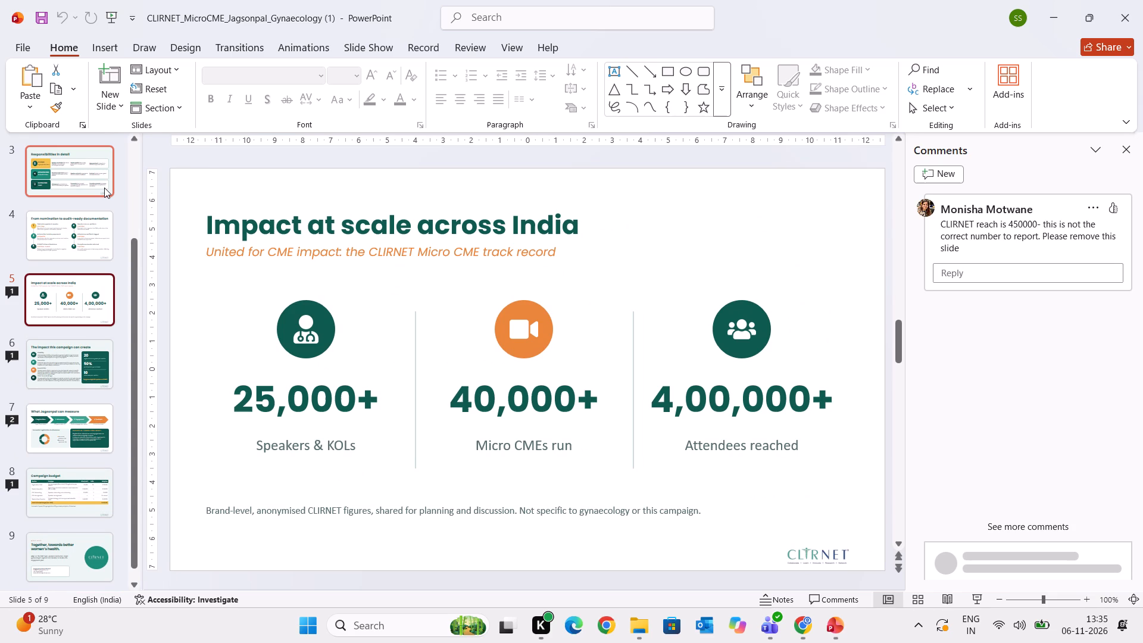
left_click(77, 299)
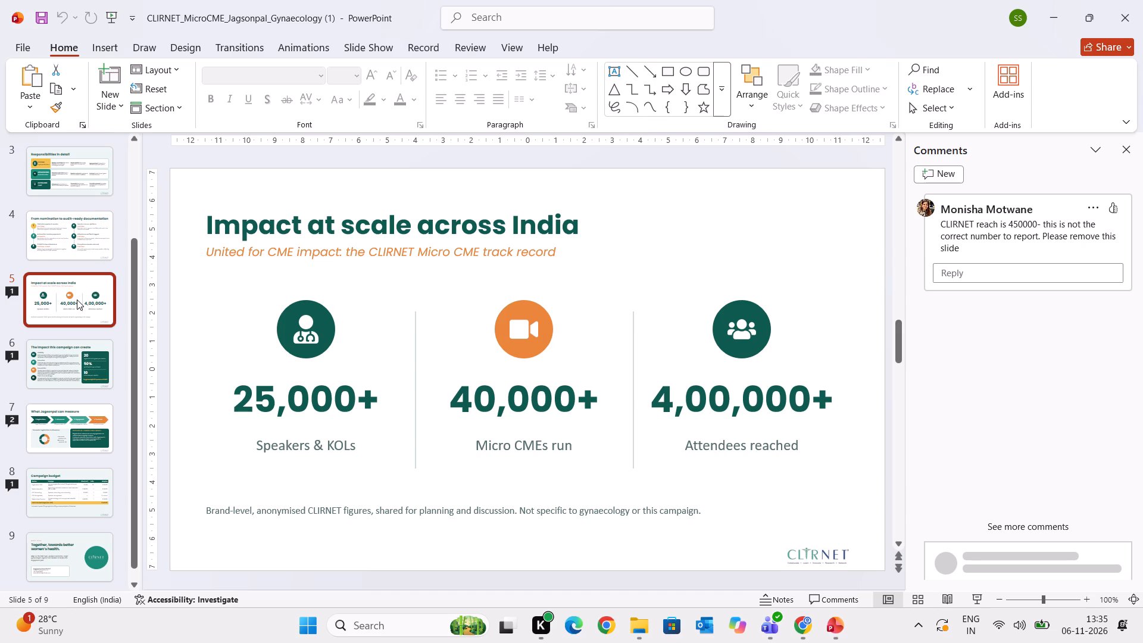
key("Down")
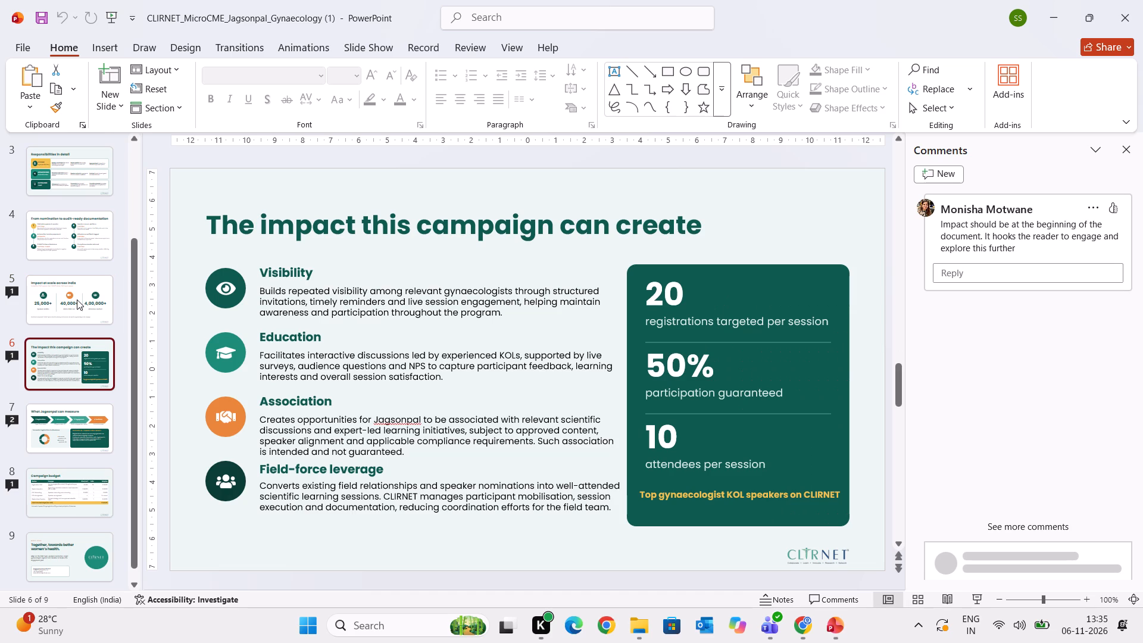
Move the slide "The impact this campaign can create" to third position, directly after "The right audience, relevant education".
left_click(63, 386)
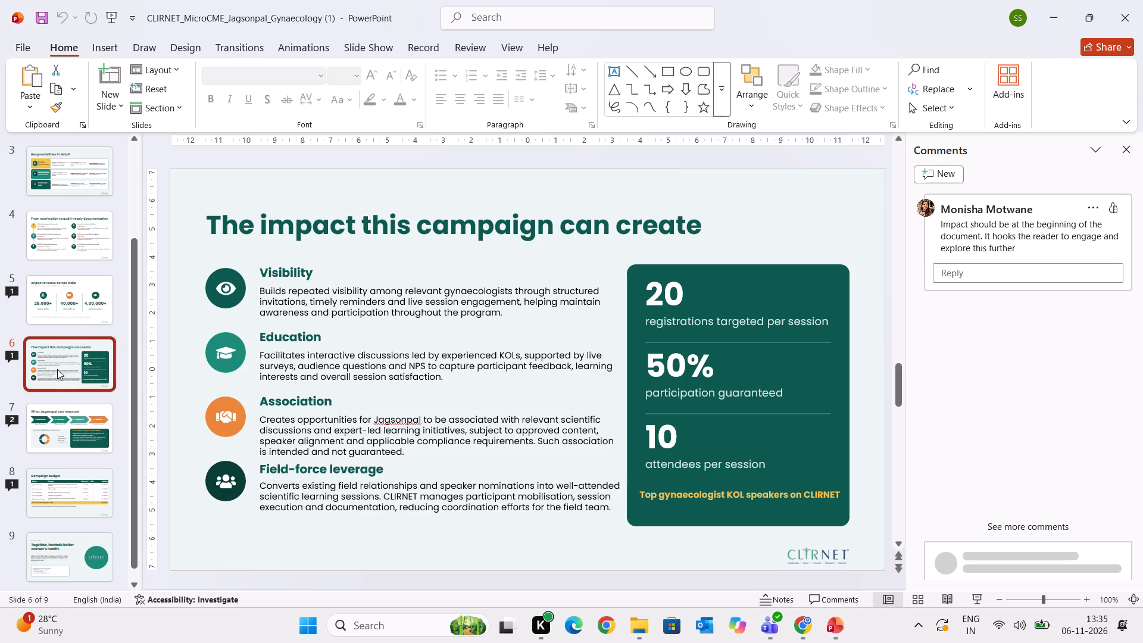
left_click_drag(56, 364, 58, 139)
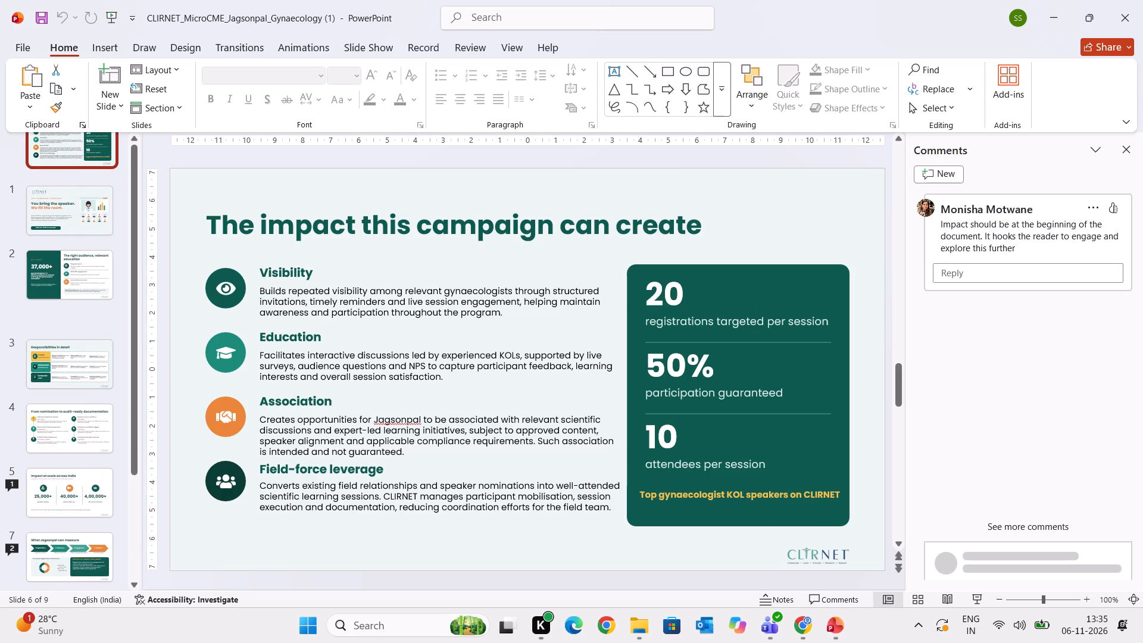
left_click_drag(58, 139, 55, 217)
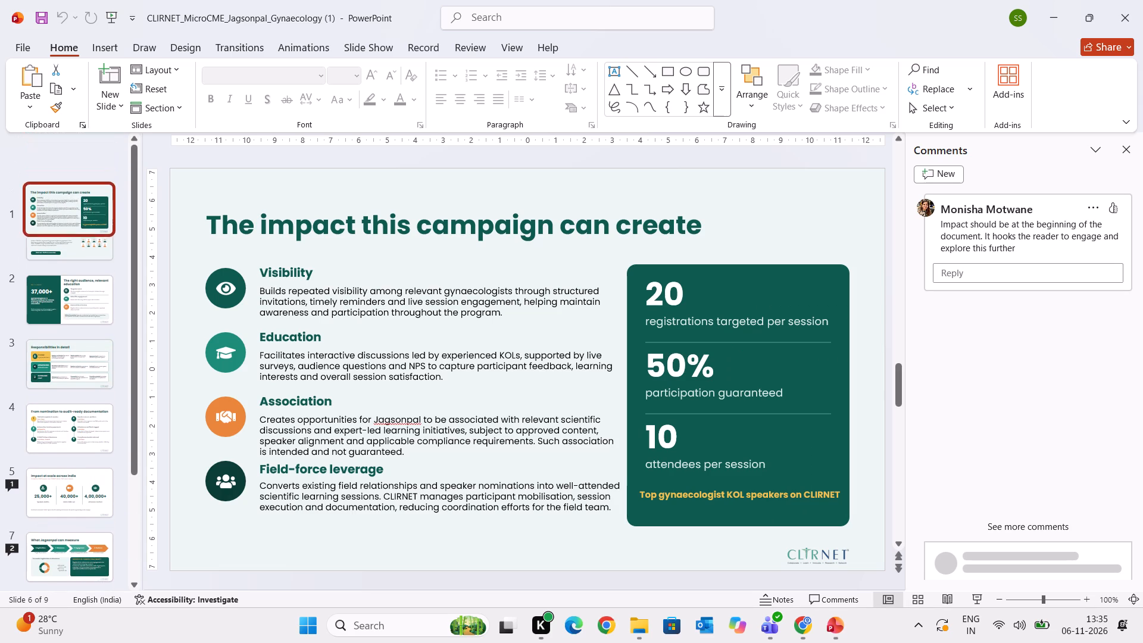
left_click_drag(55, 217, 55, 305)
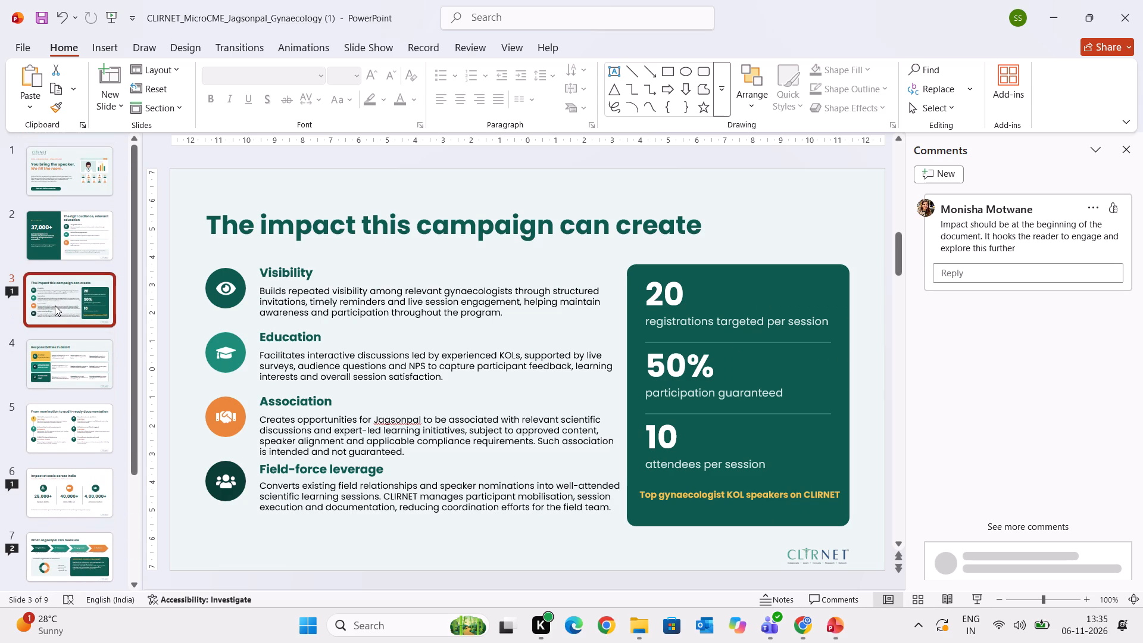
left_click(55, 305)
Check how the moved impact slide reads in sequence with the audience and responsibilities slides around it.
left_click(63, 246)
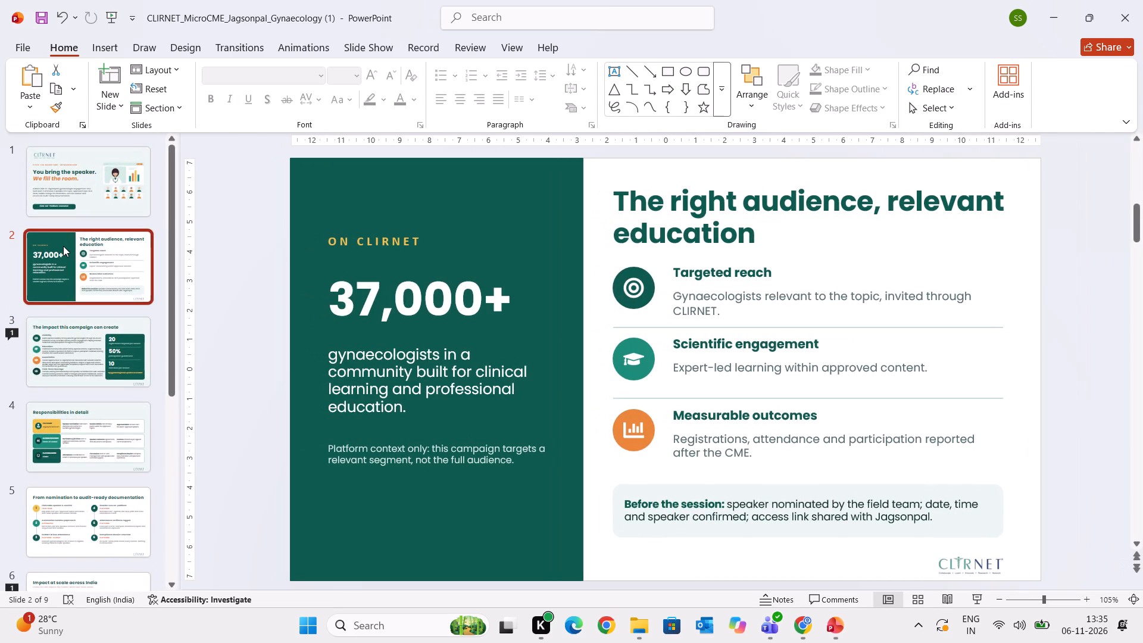
key("Down")
key("Down")
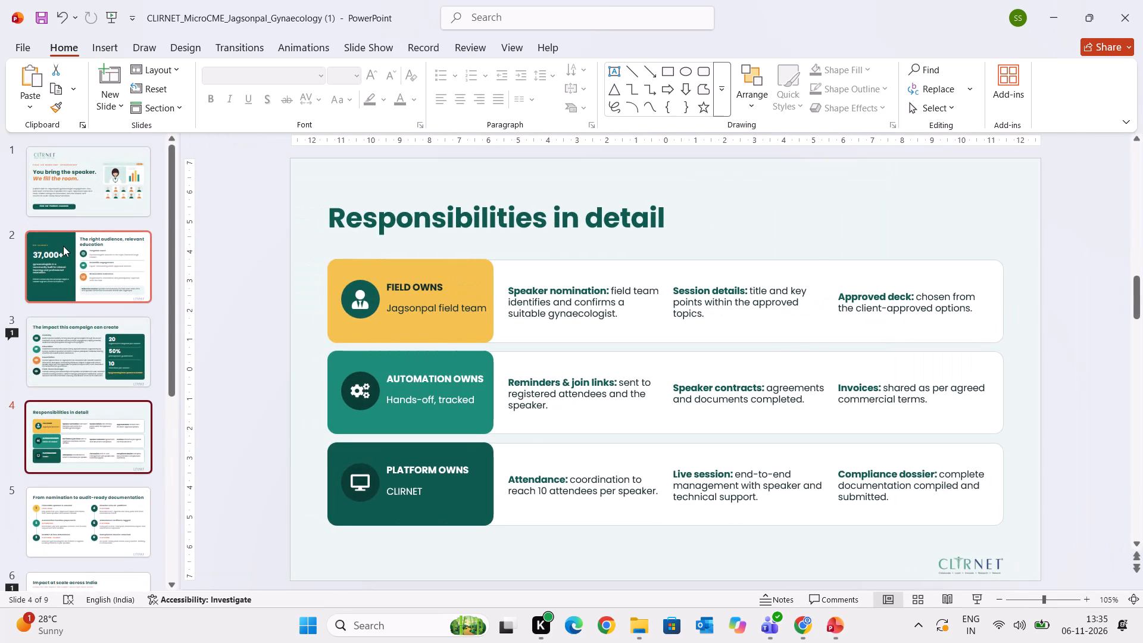
key("Up")
key("Up")
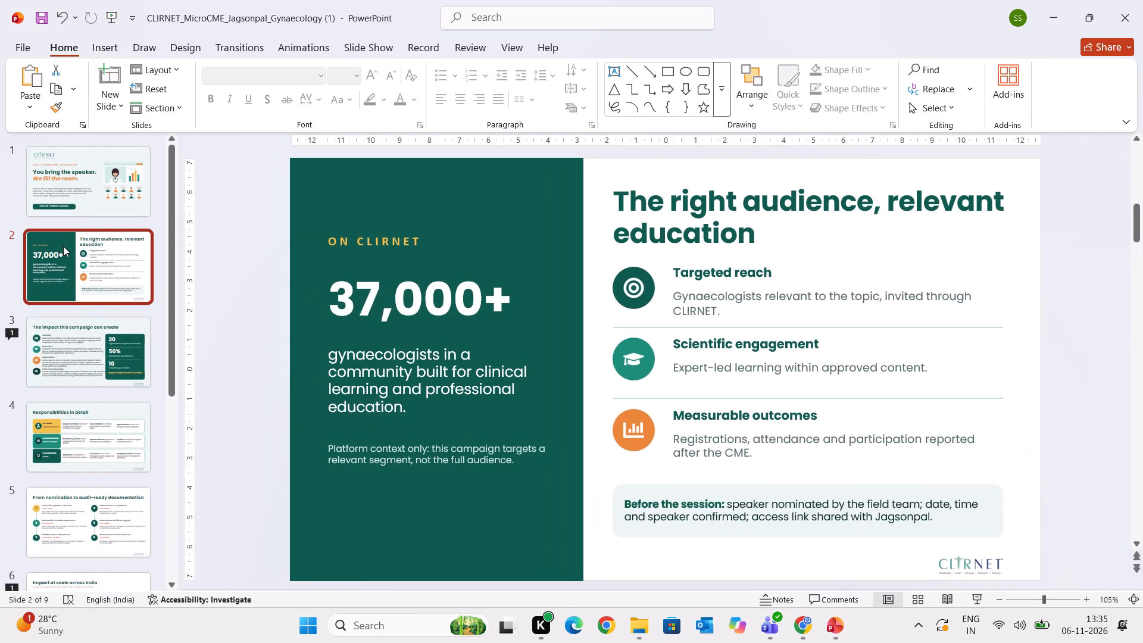
key("Down")
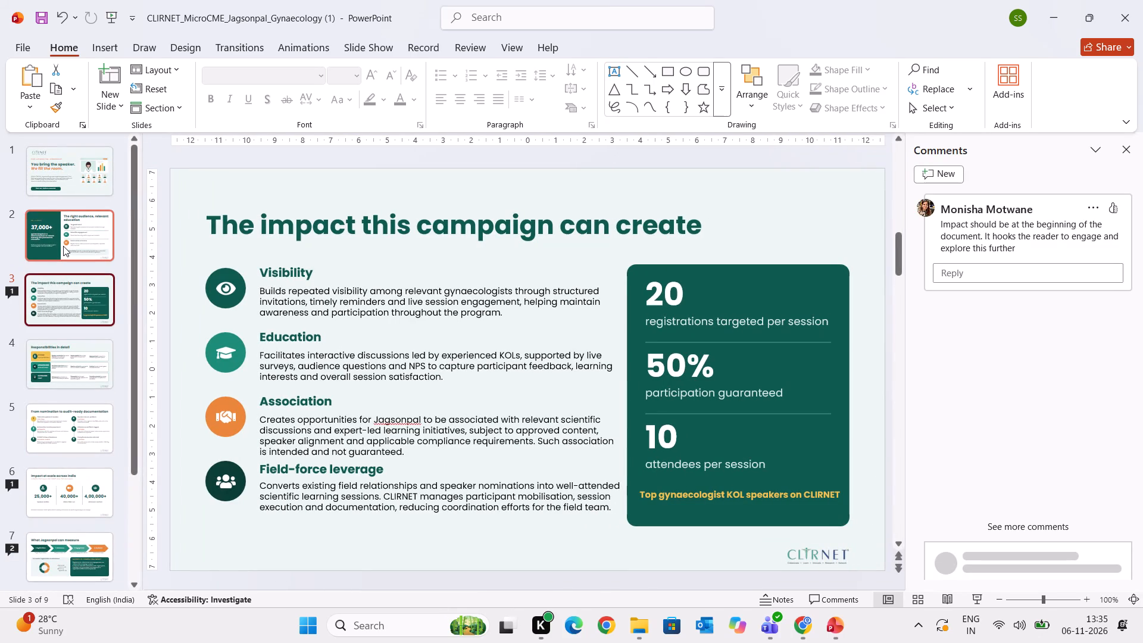
key("Down")
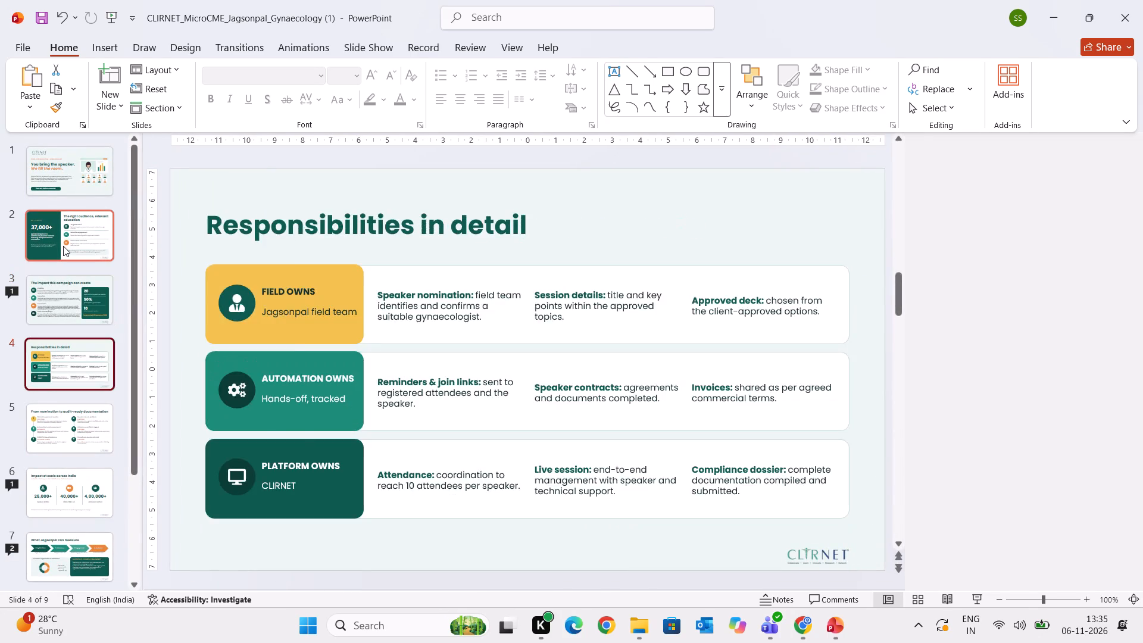
key("Down")
key("Down")
key("Up")
key("Up")
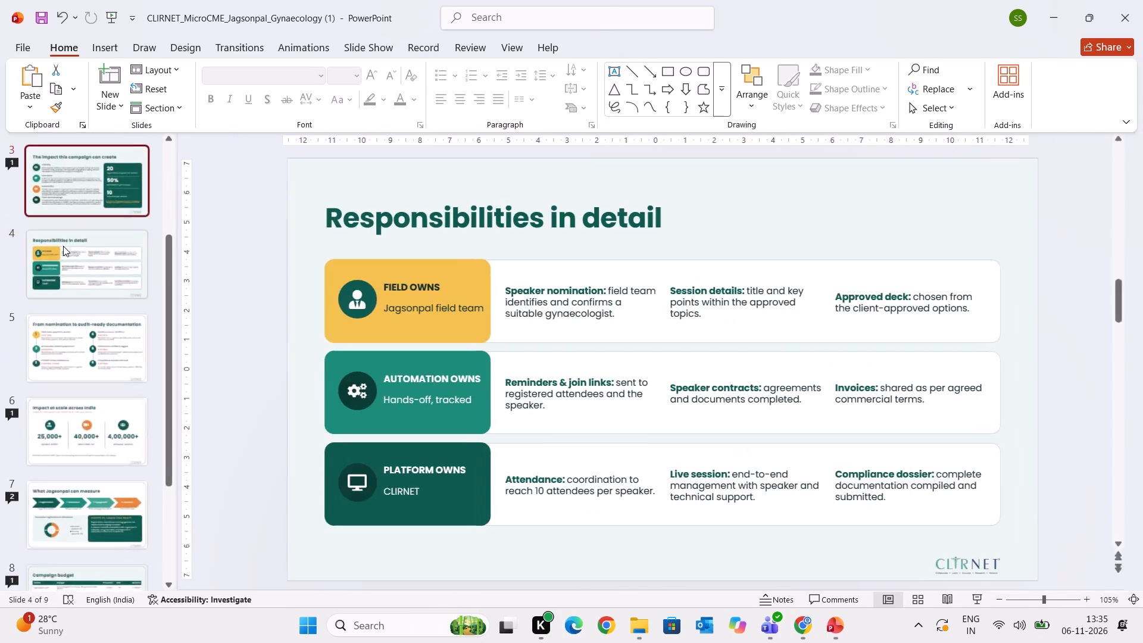
key("Up")
key("Down")
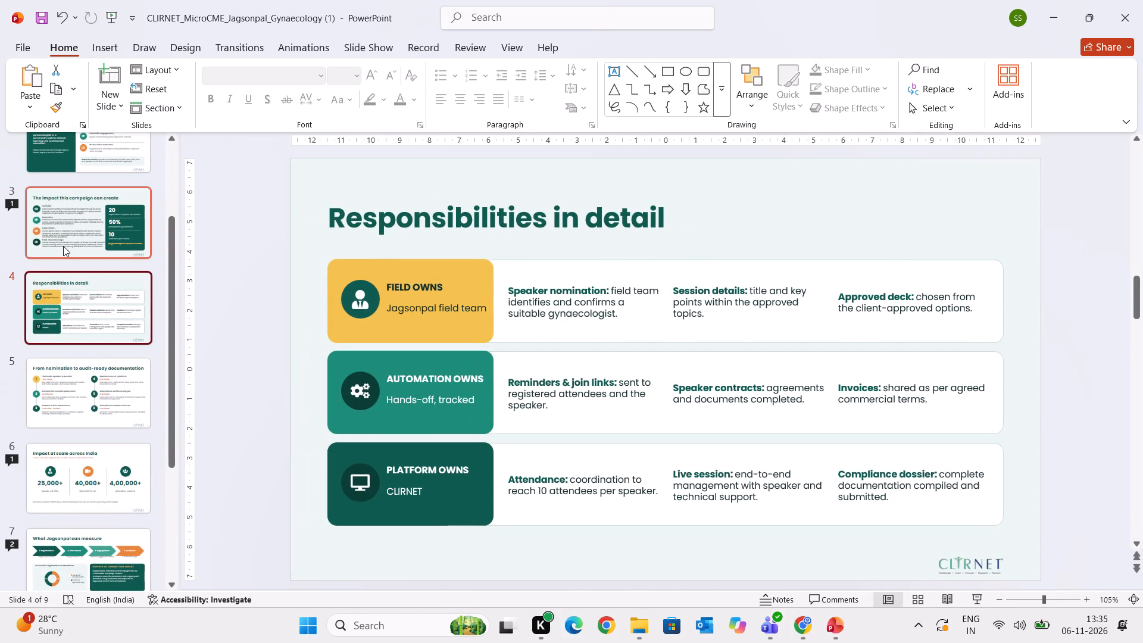
key("Up")
key("Down")
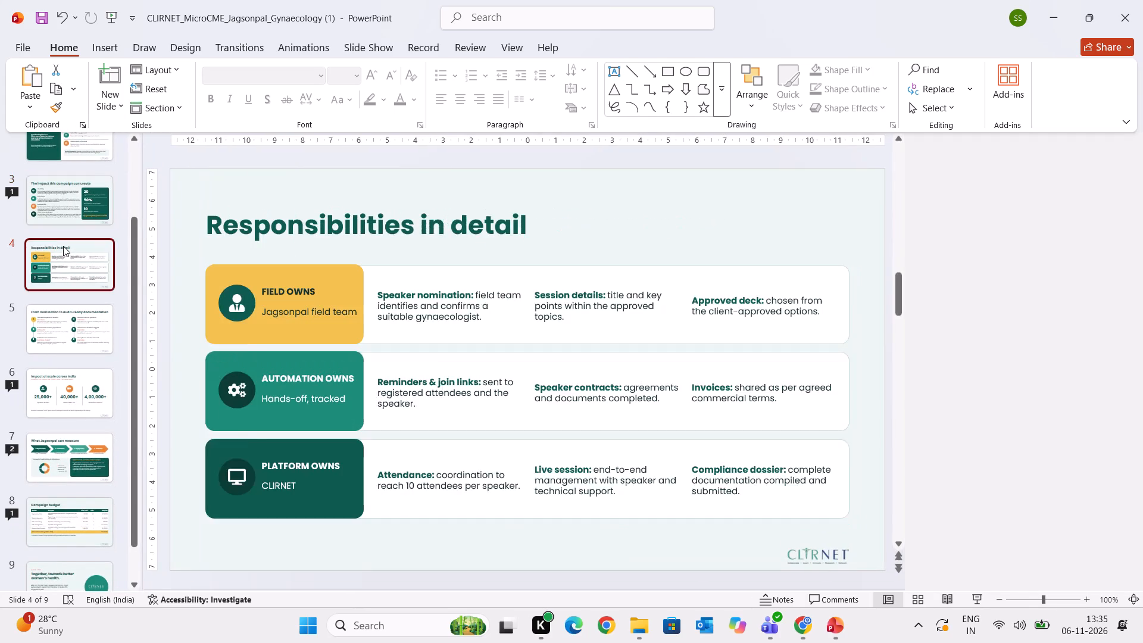
Review the comments on "Impact at scale across India", "What Jagsonpal can measure" and "Campaign budget", and return to the opening slide.
key("Down")
key("Down")
key("Down")
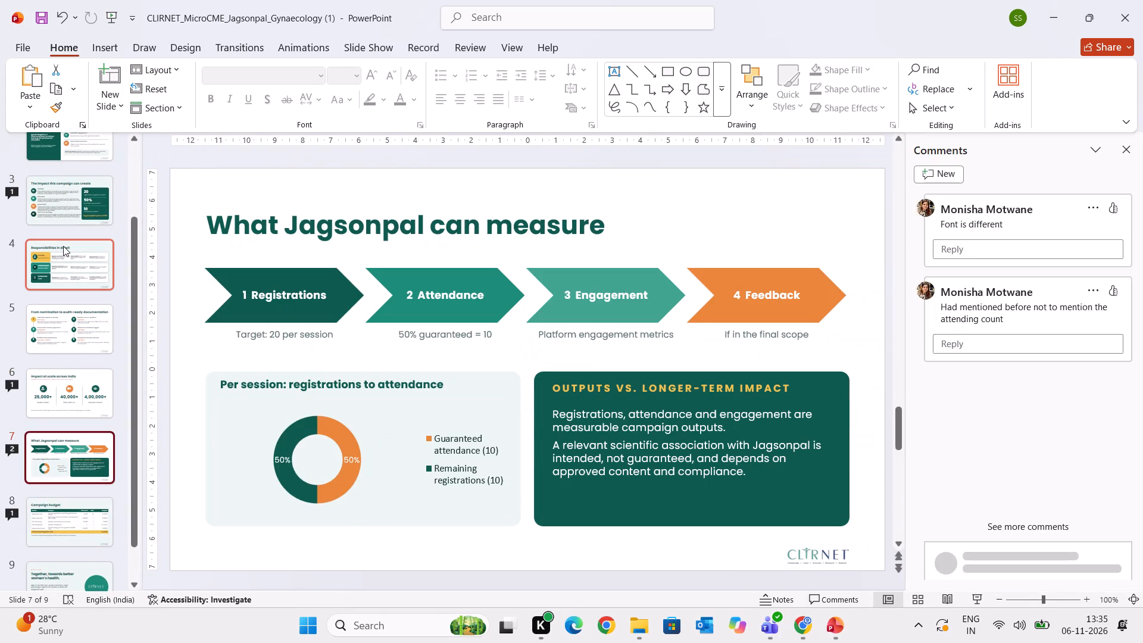
key("Up")
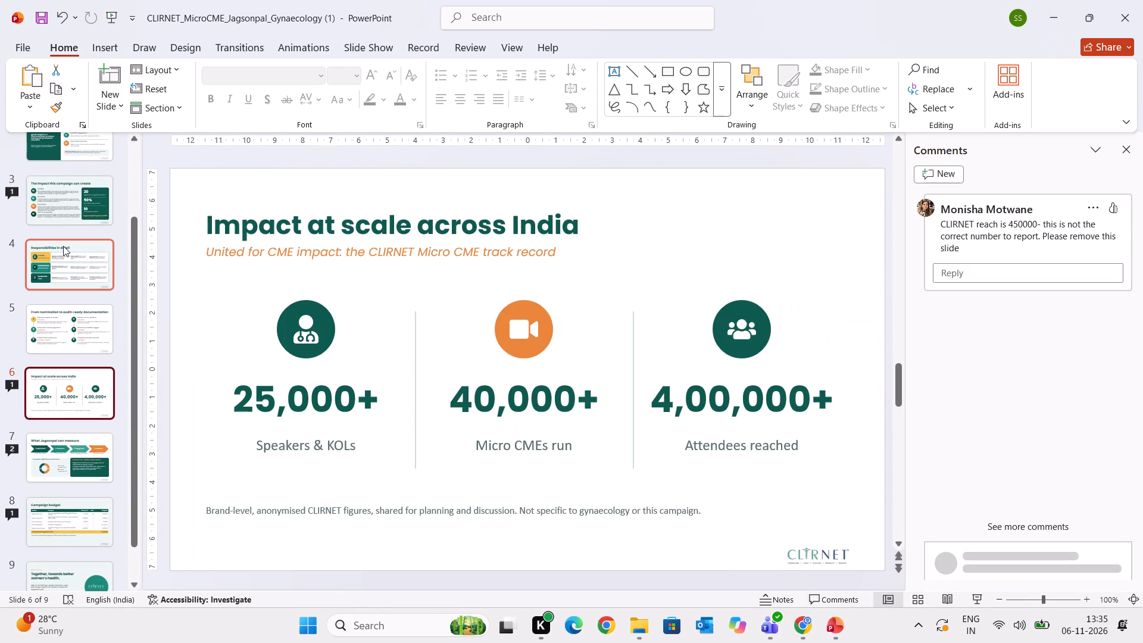
key("Down")
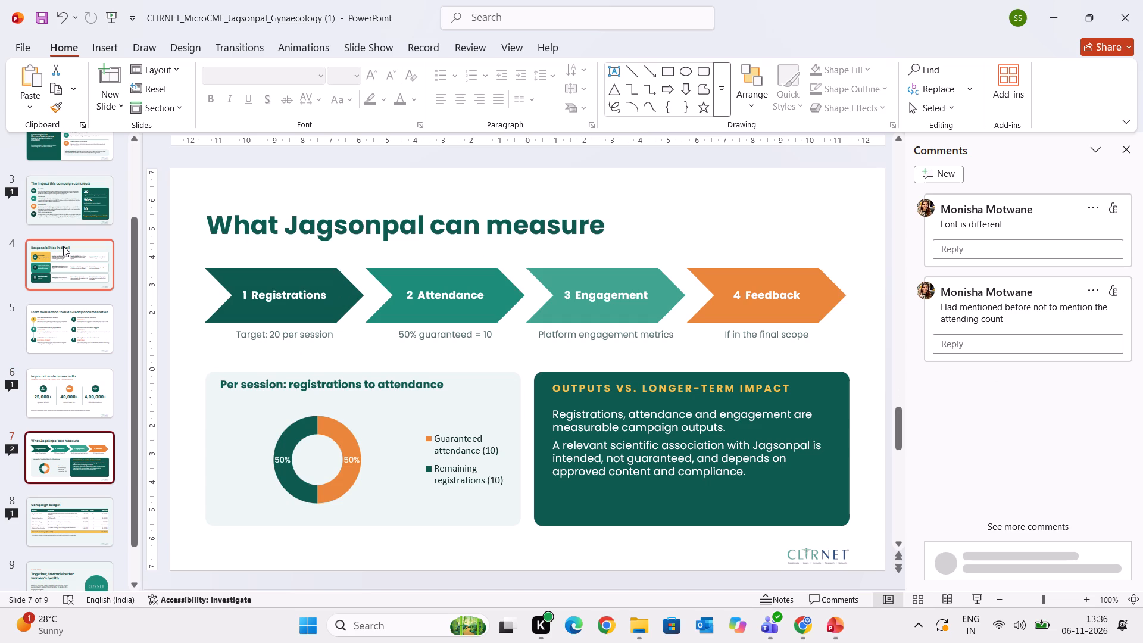
key("Down")
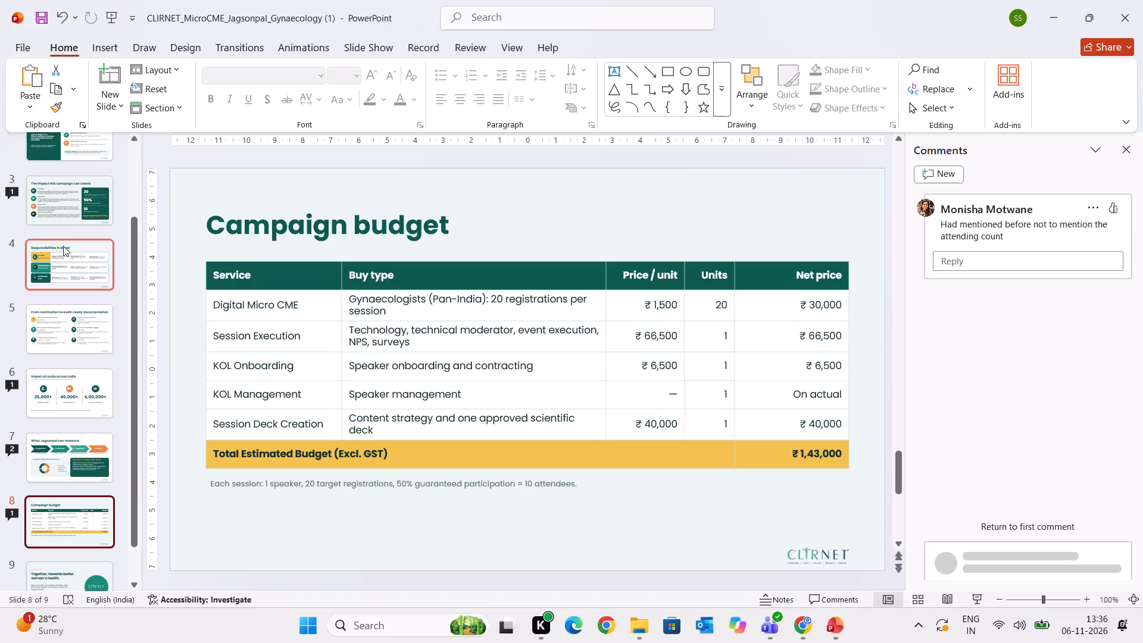
key("Down")
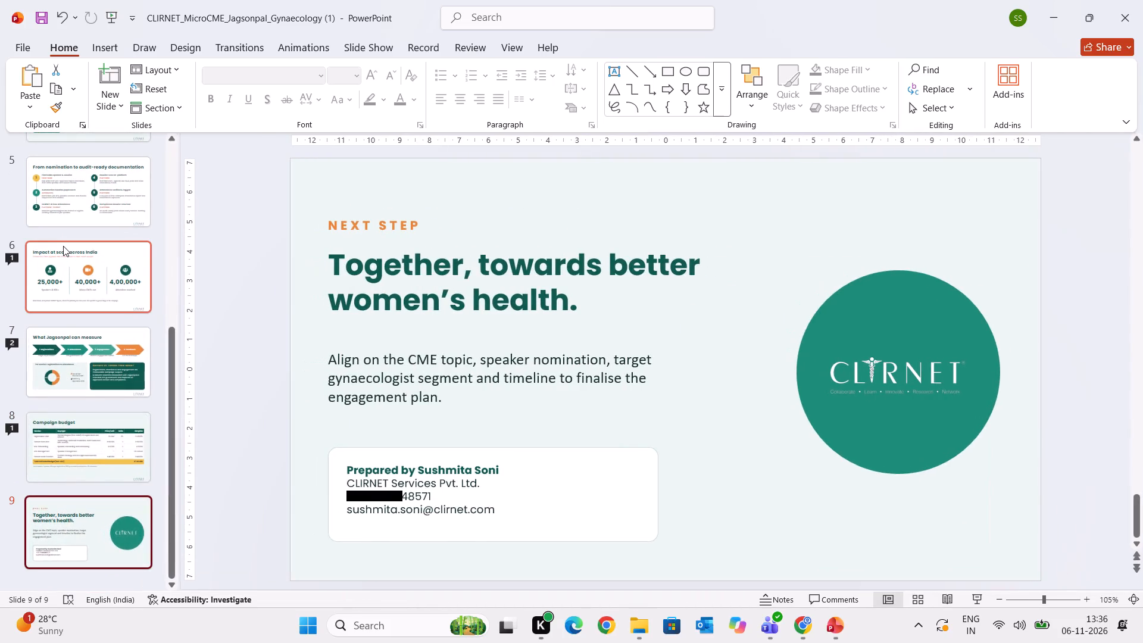
key("Up")
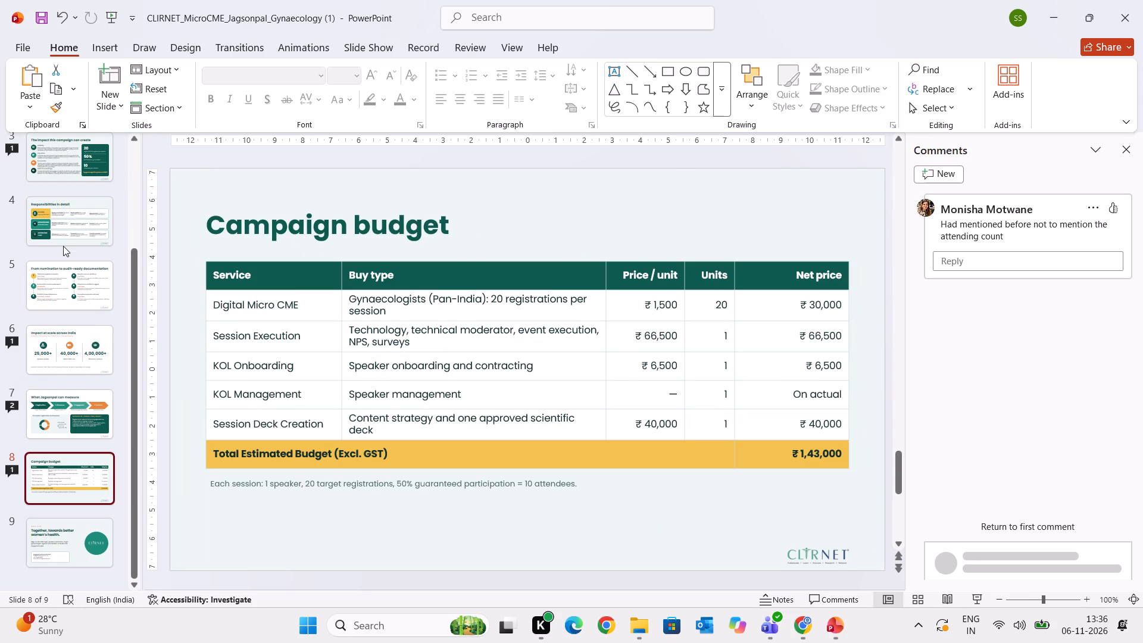
key("Up")
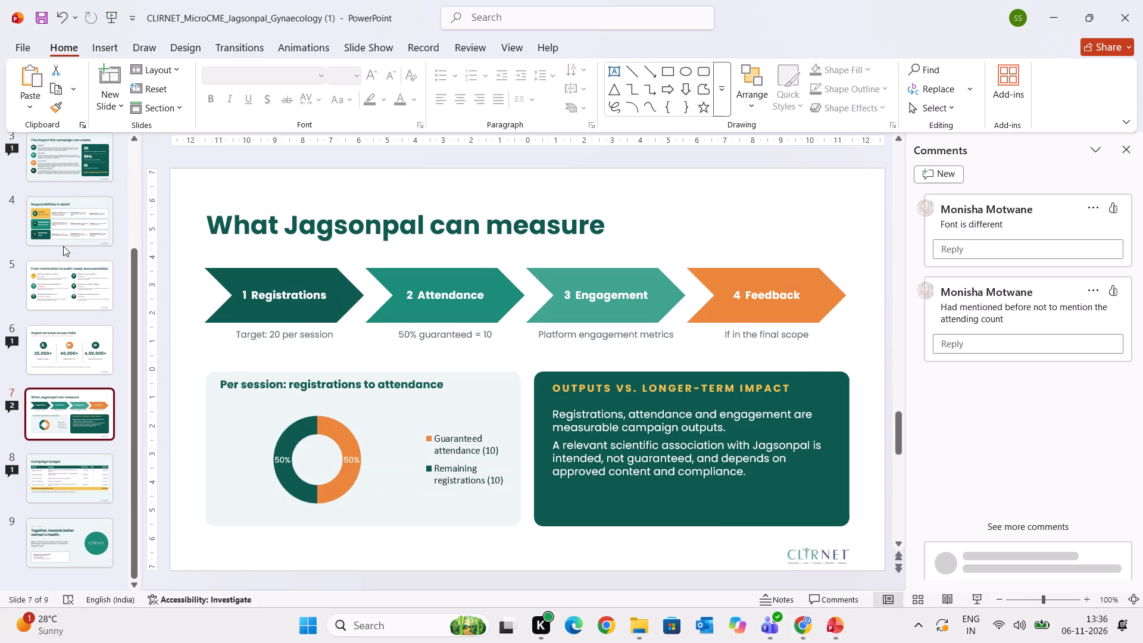
key("Up")
key("Up")
key("Up")
key("Up")
key("Up")
key("Up")
key("Up")
key("Up")
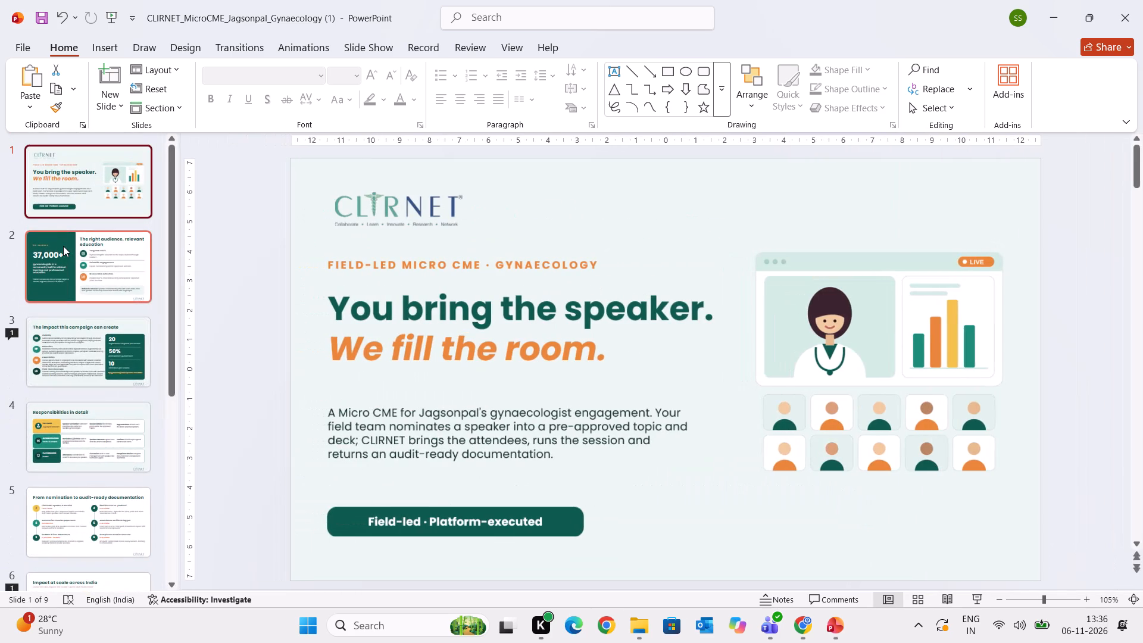
key("Up")
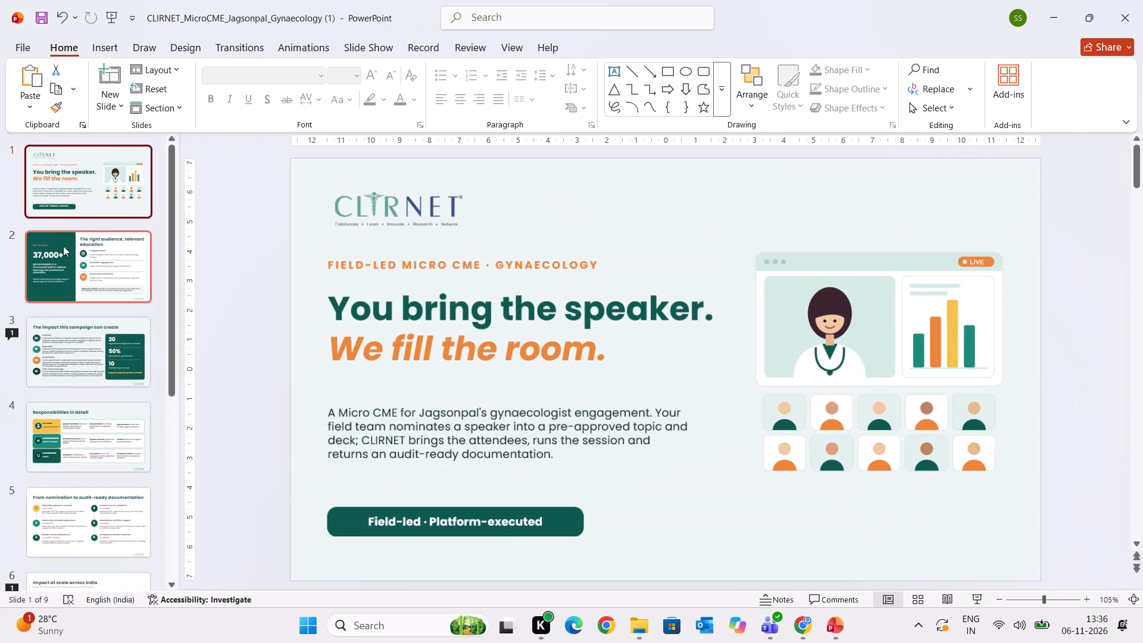
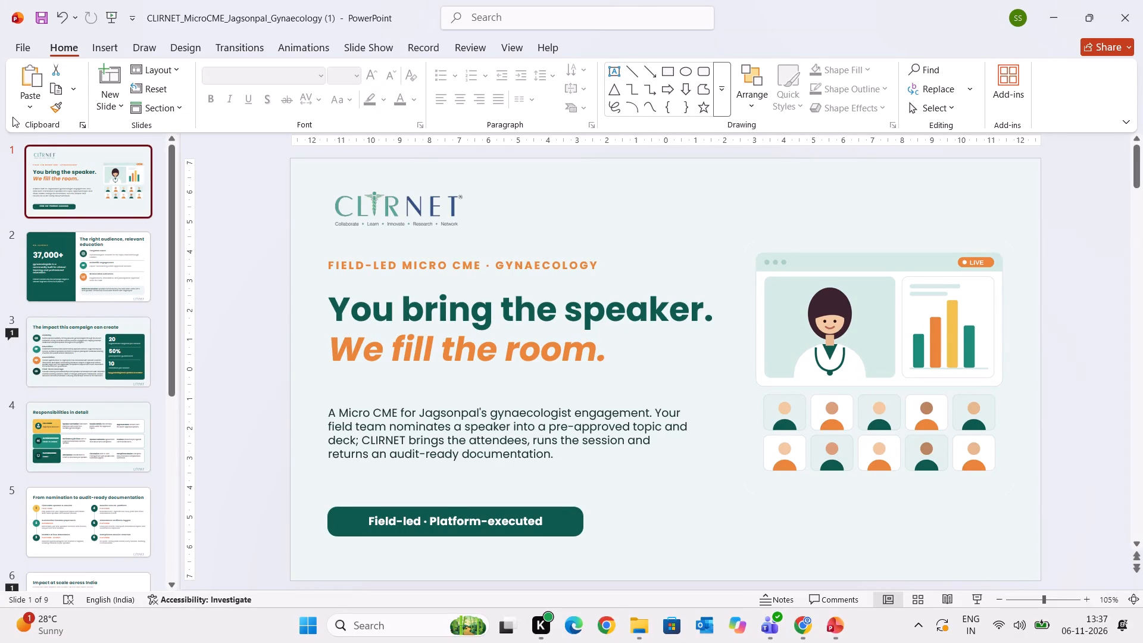
Go through the slides from the opening one to "Impact at scale across India" and read the reviewer's comment there.
left_click(93, 204)
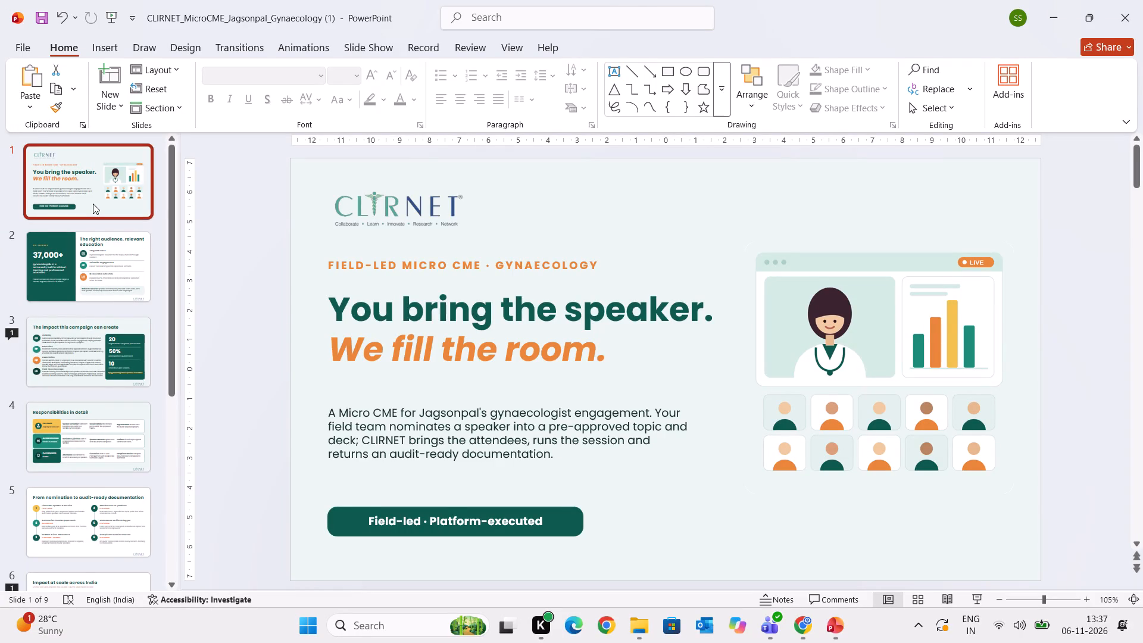
key("Down")
key("Down")
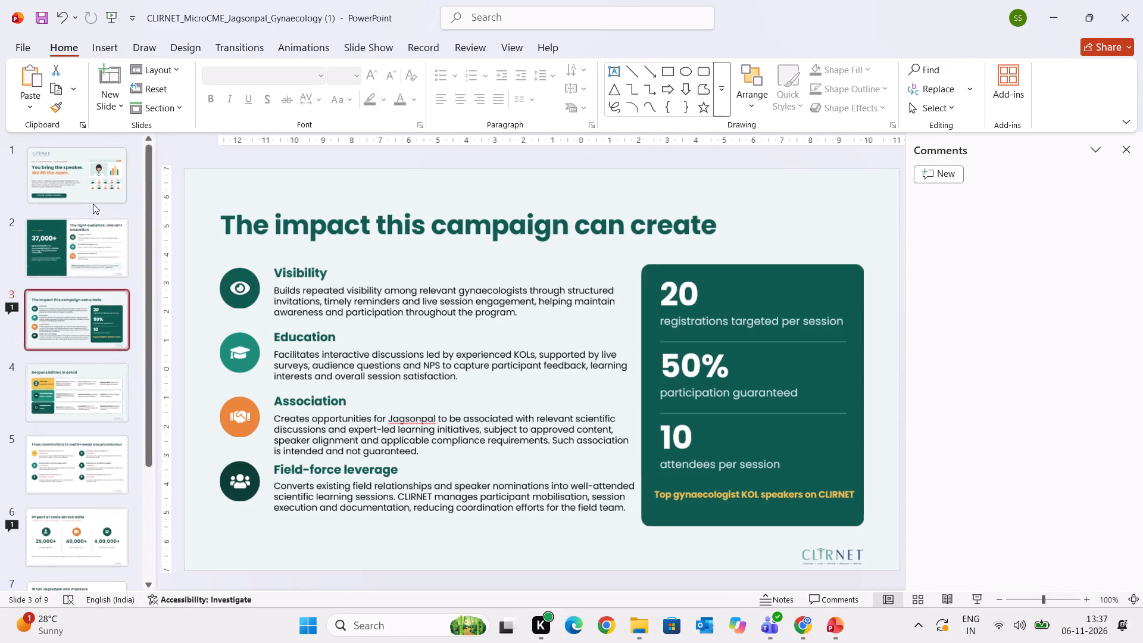
key("Down")
key("Down")
key("Down")
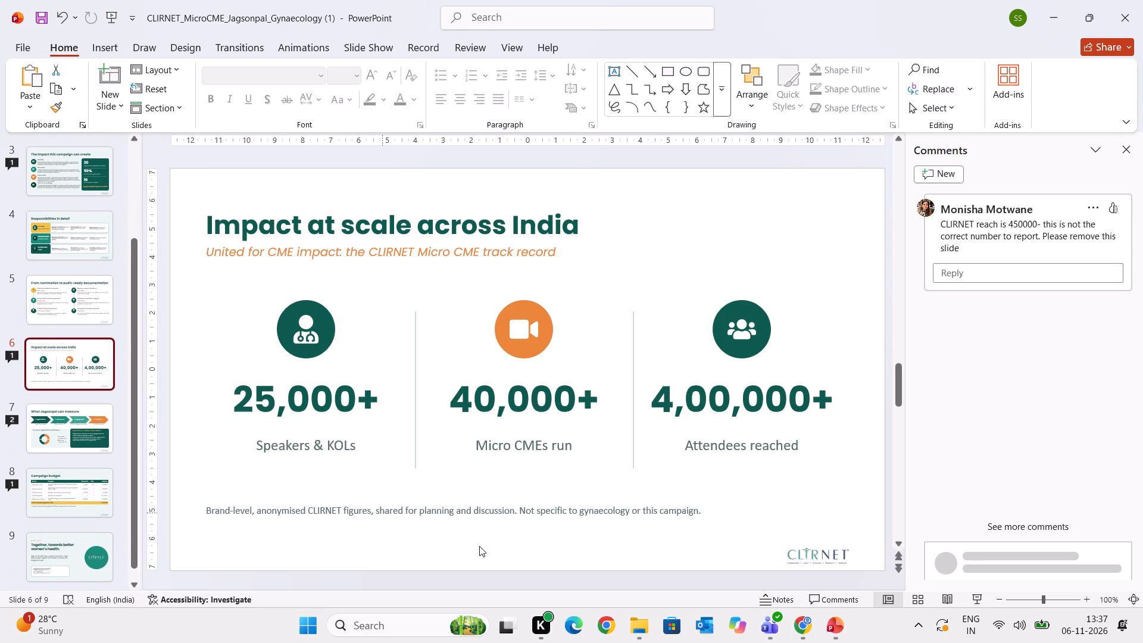
Switch to File Explorer and open the Downloads folder.
left_click(629, 624)
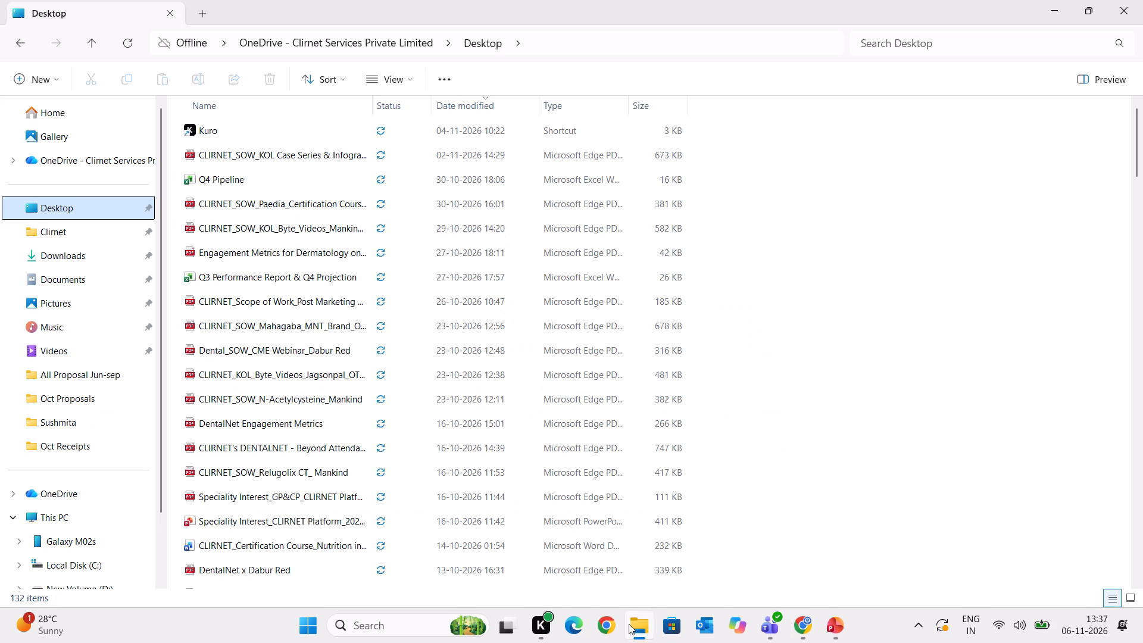
left_click(73, 264)
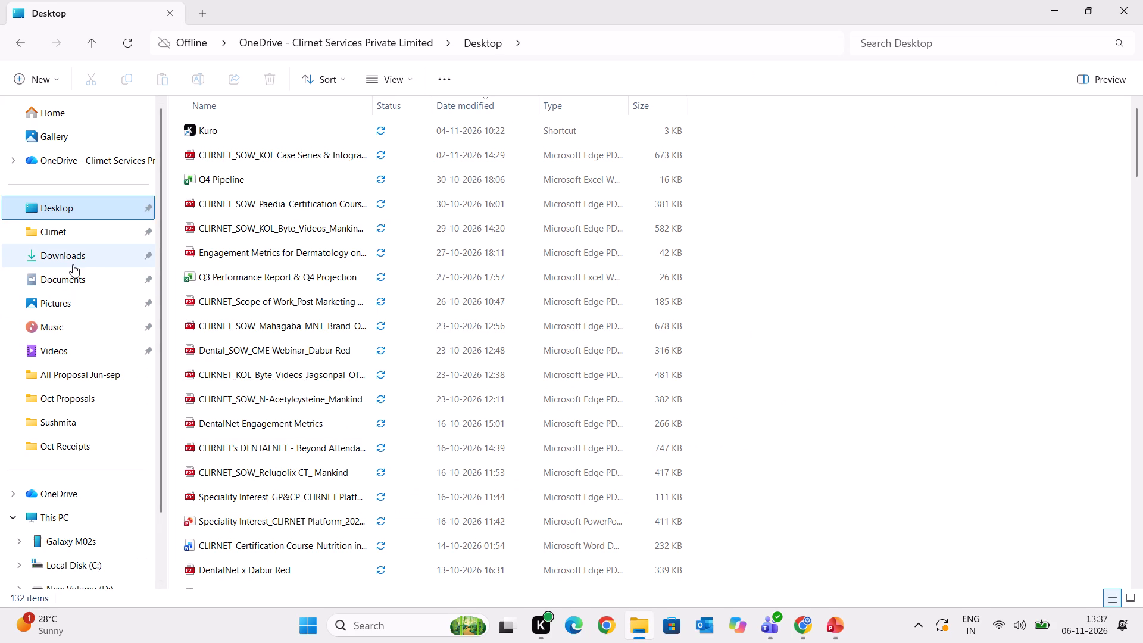
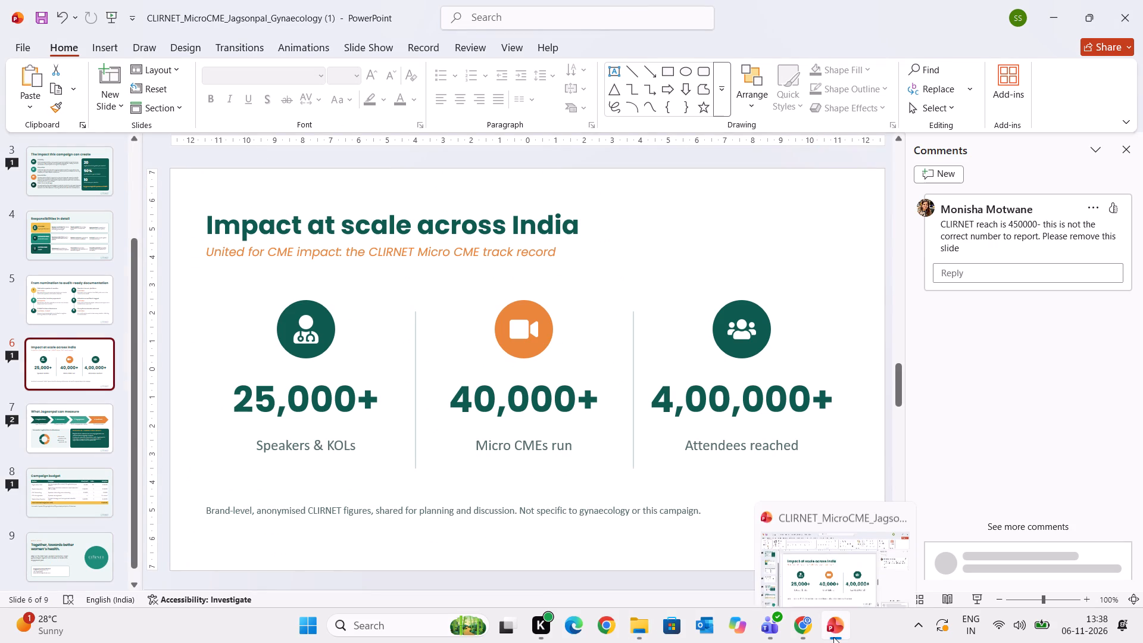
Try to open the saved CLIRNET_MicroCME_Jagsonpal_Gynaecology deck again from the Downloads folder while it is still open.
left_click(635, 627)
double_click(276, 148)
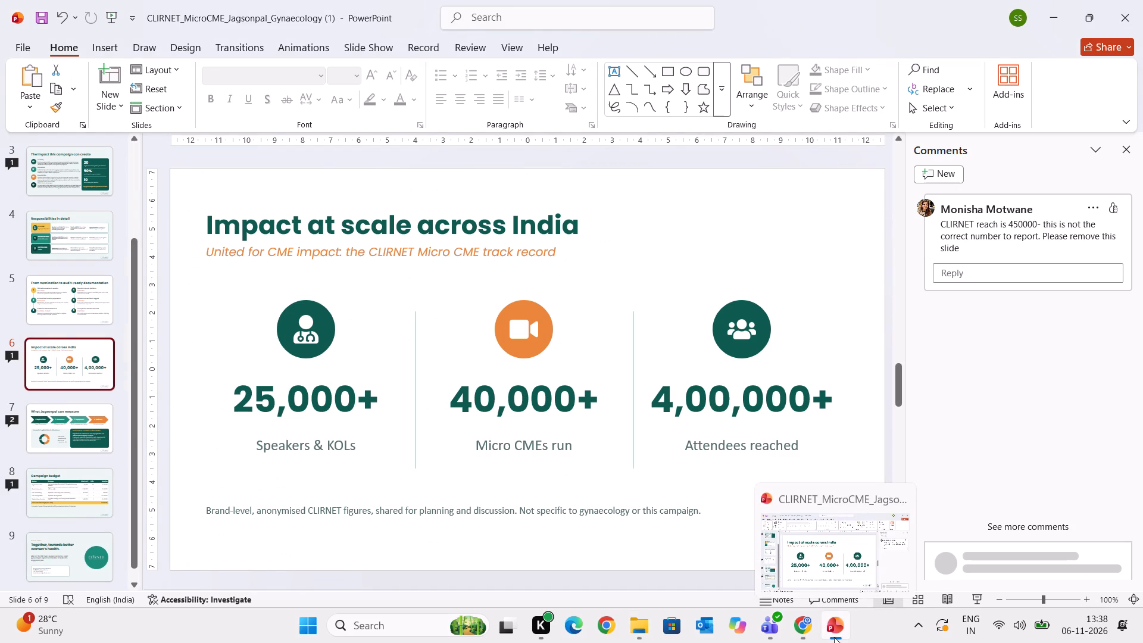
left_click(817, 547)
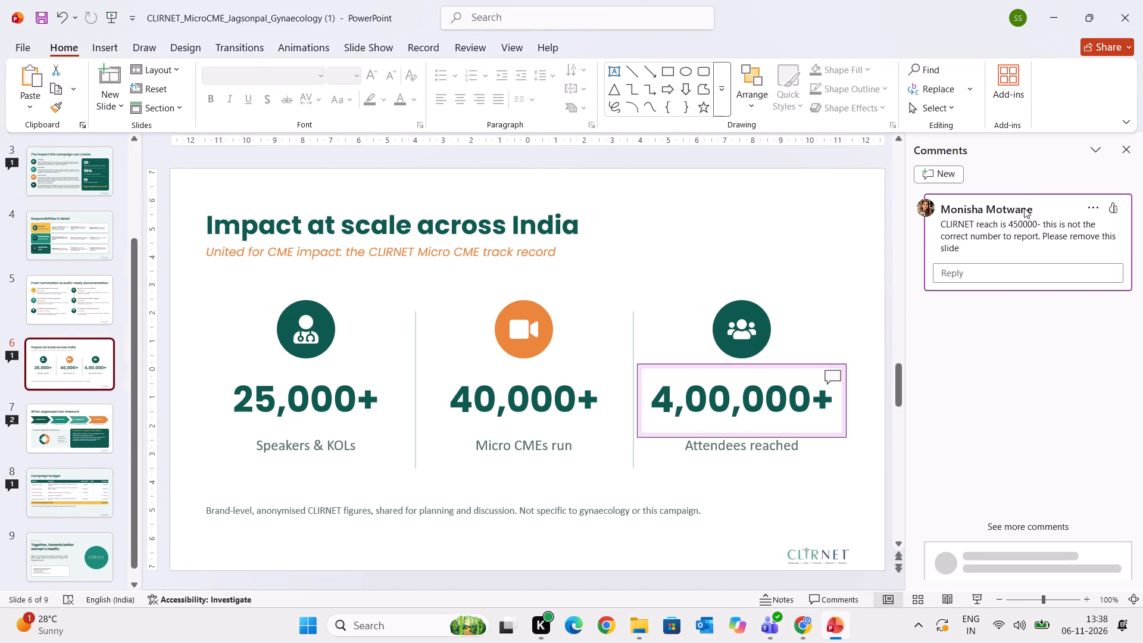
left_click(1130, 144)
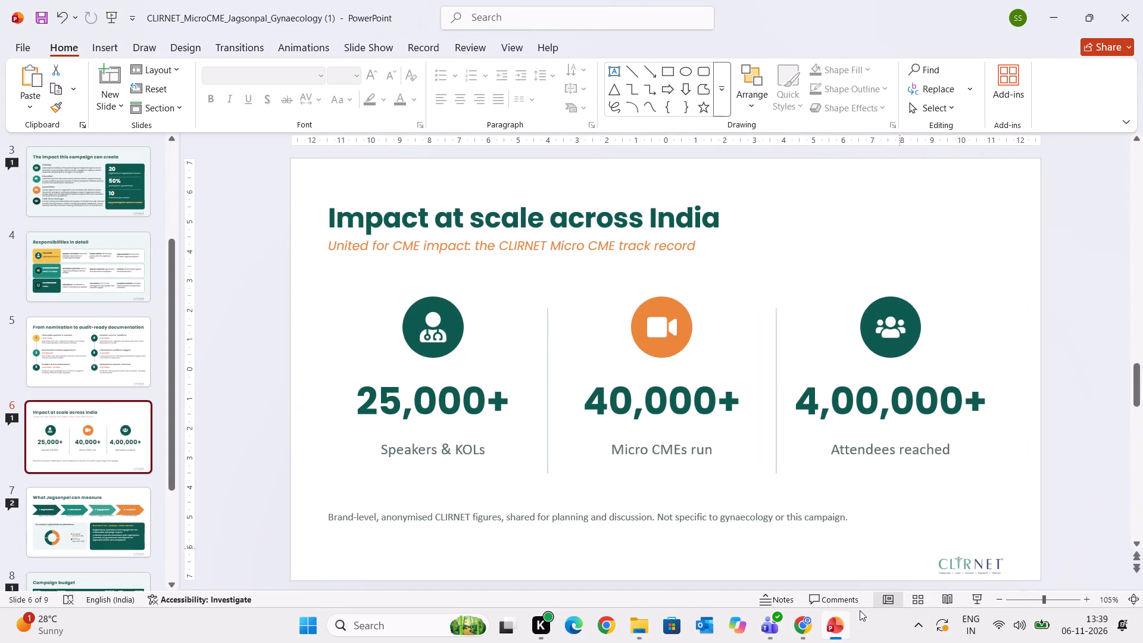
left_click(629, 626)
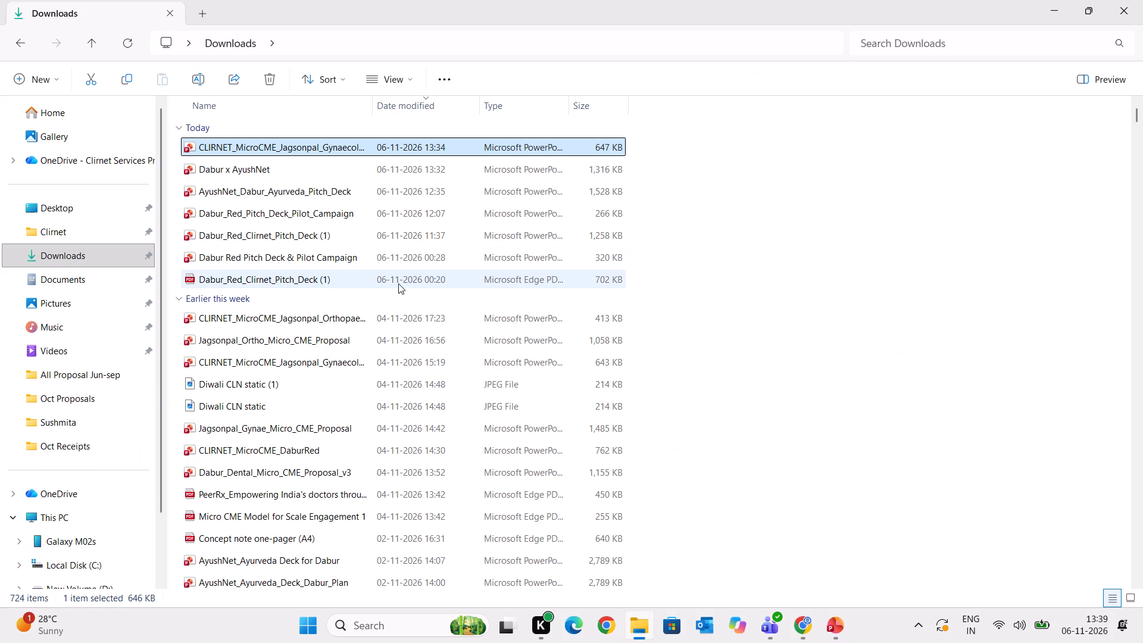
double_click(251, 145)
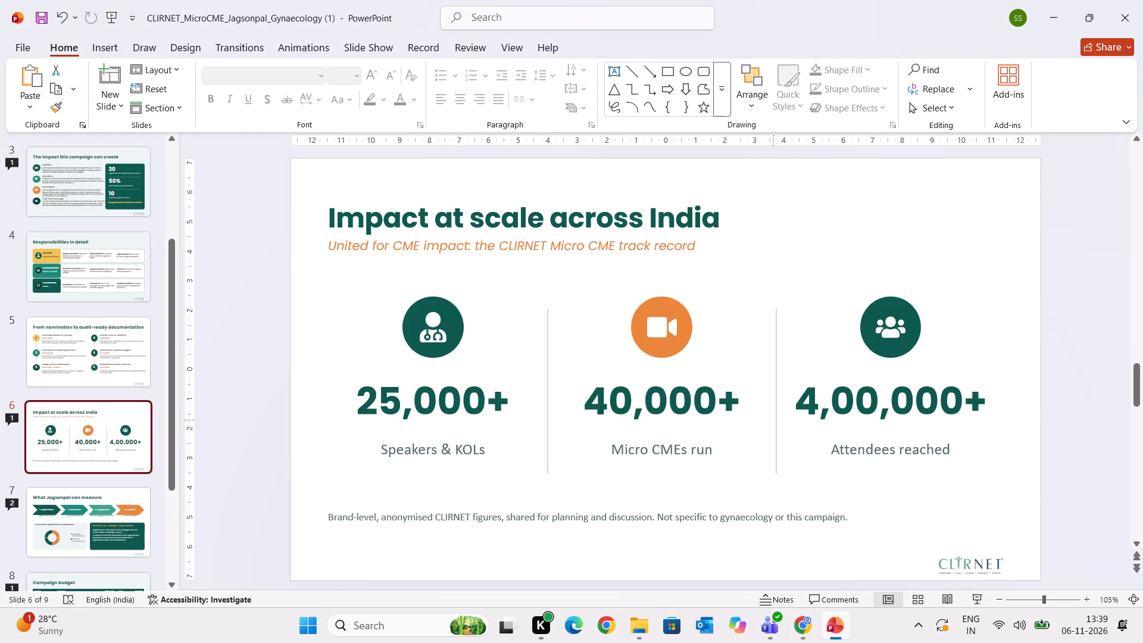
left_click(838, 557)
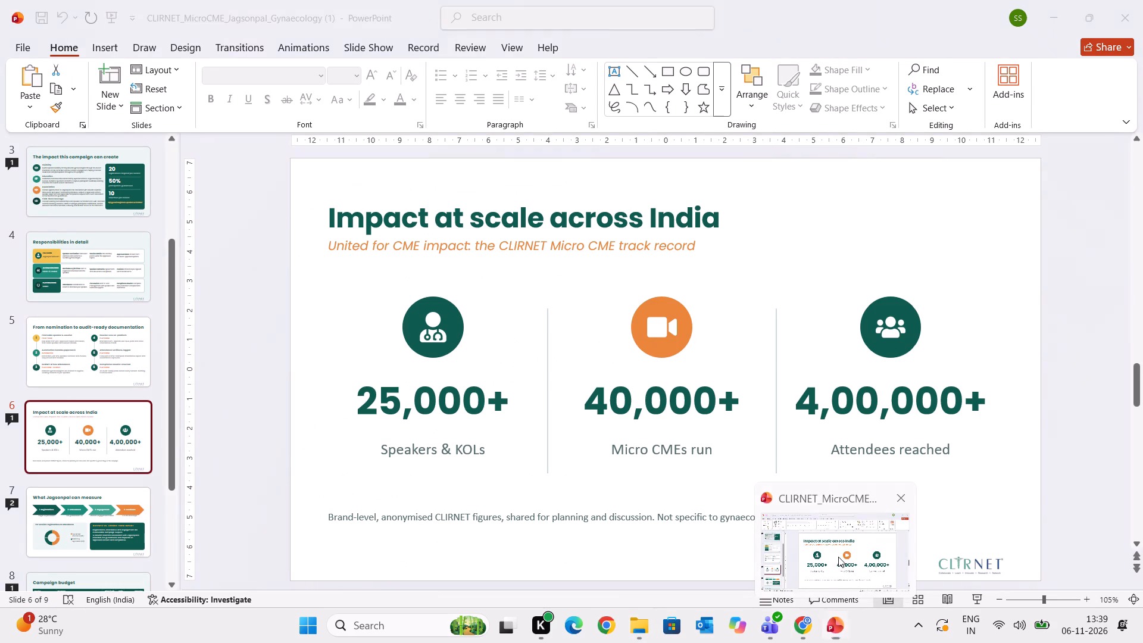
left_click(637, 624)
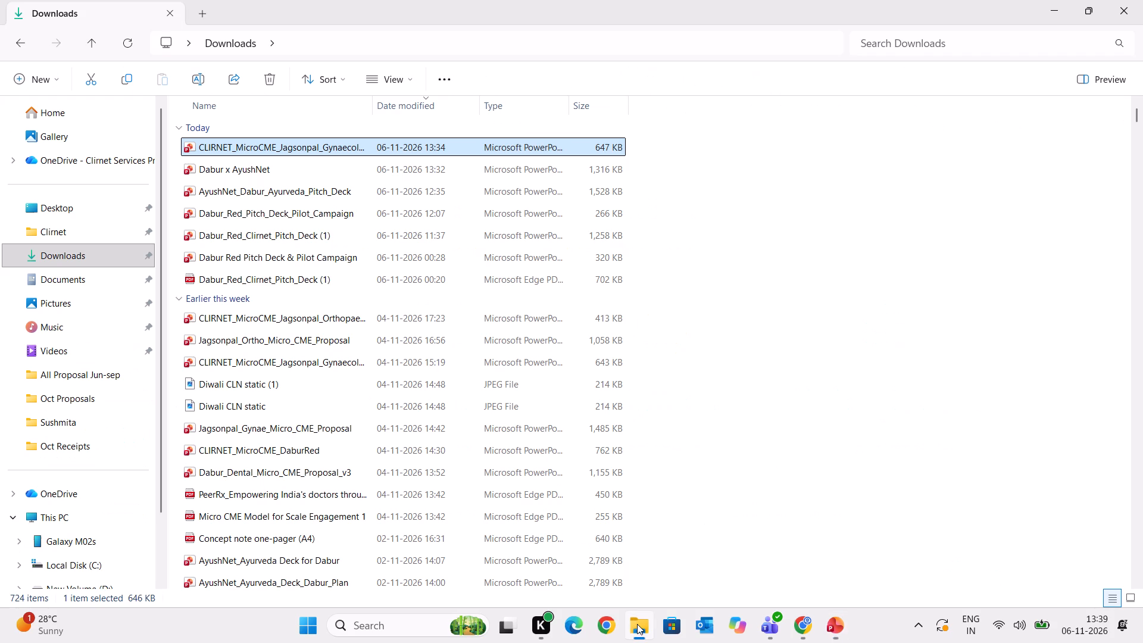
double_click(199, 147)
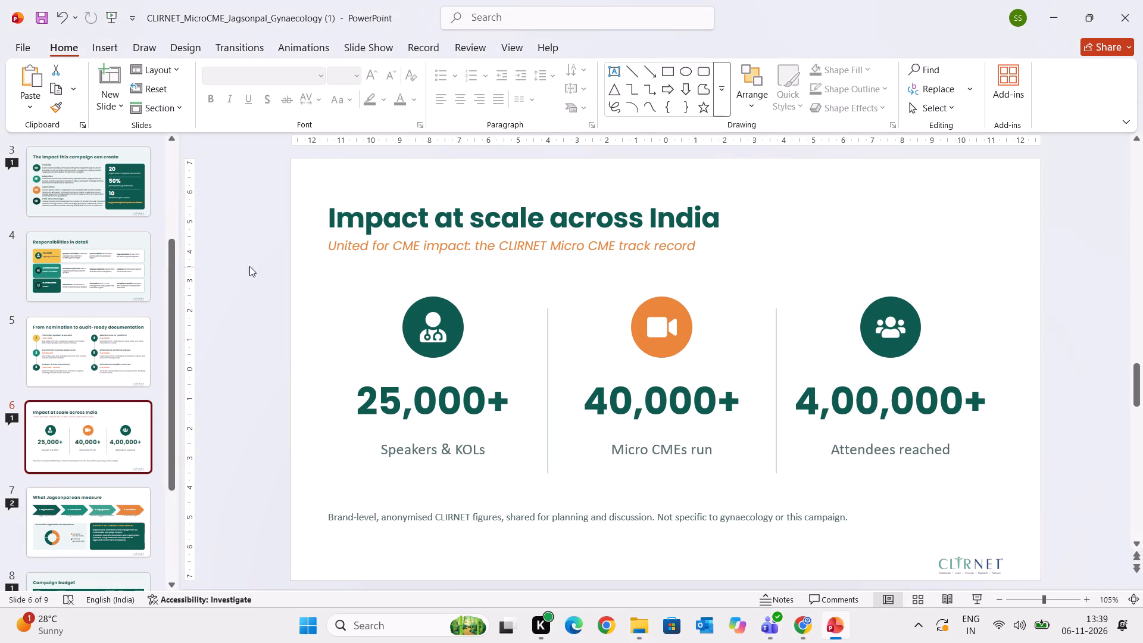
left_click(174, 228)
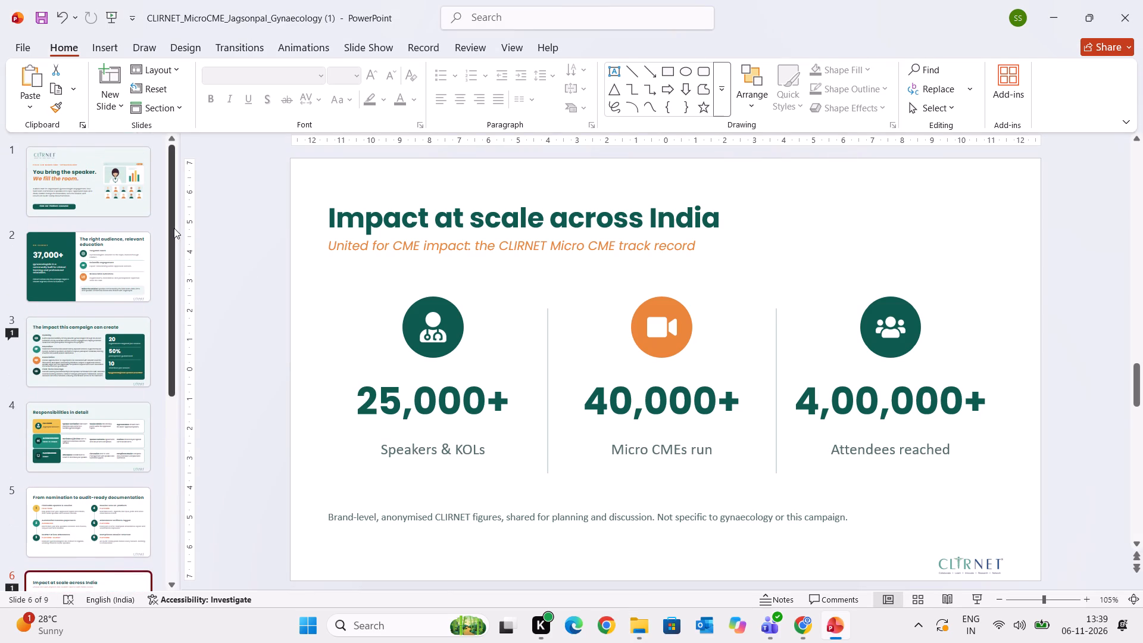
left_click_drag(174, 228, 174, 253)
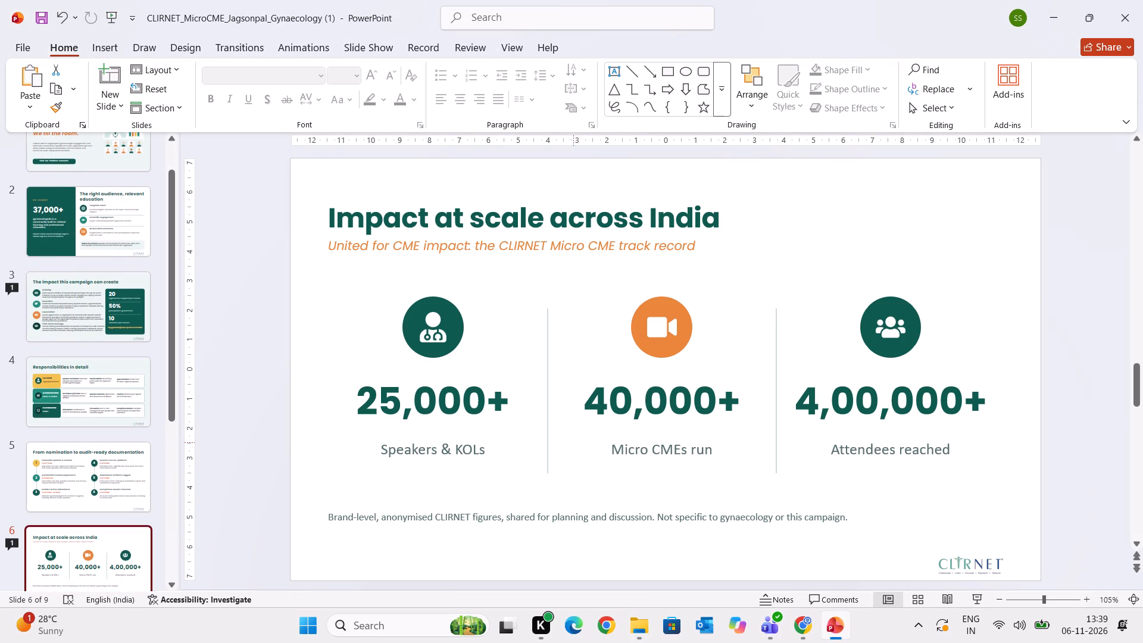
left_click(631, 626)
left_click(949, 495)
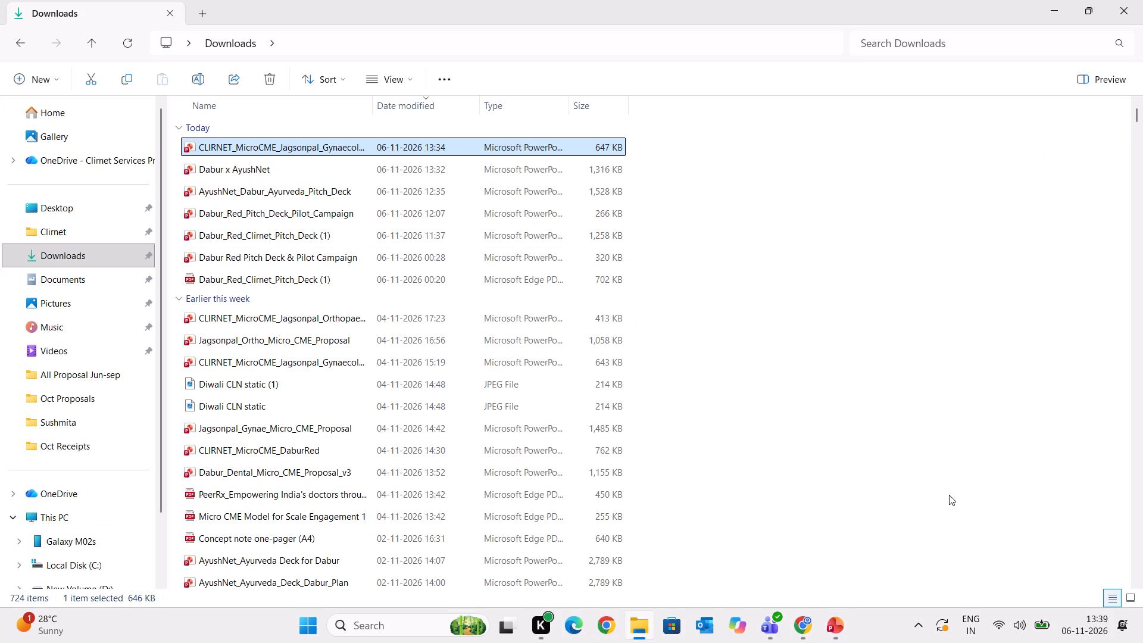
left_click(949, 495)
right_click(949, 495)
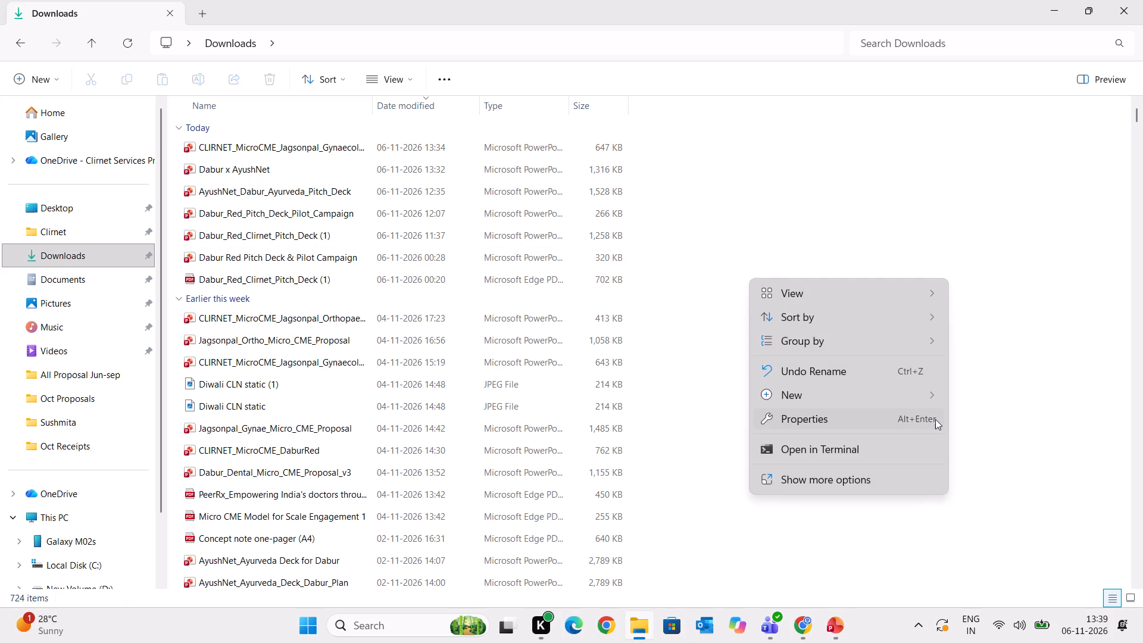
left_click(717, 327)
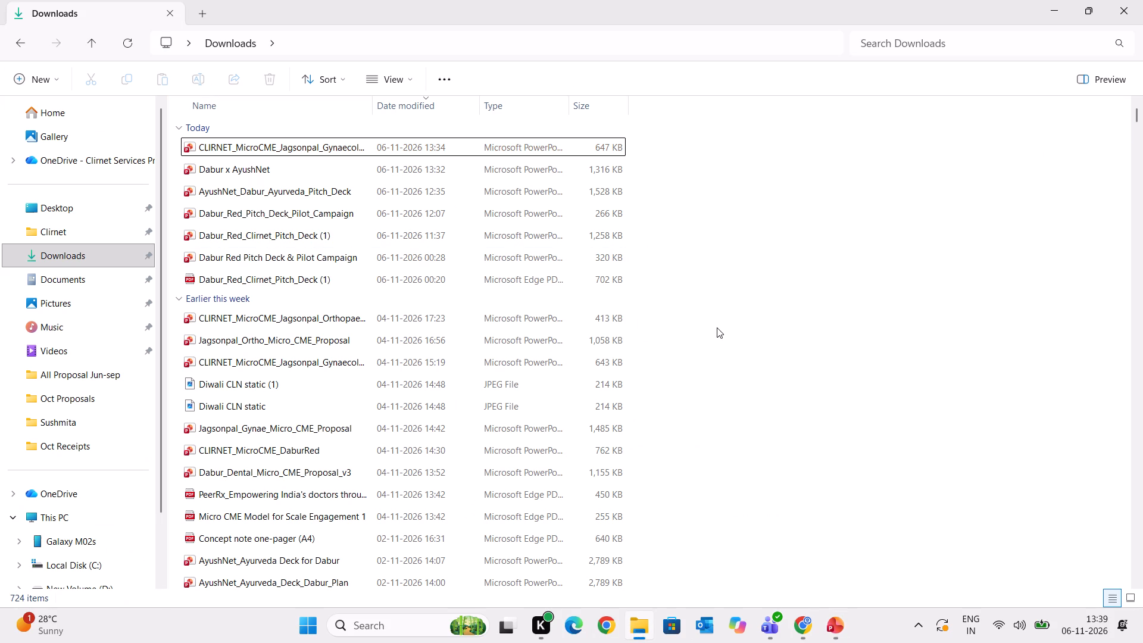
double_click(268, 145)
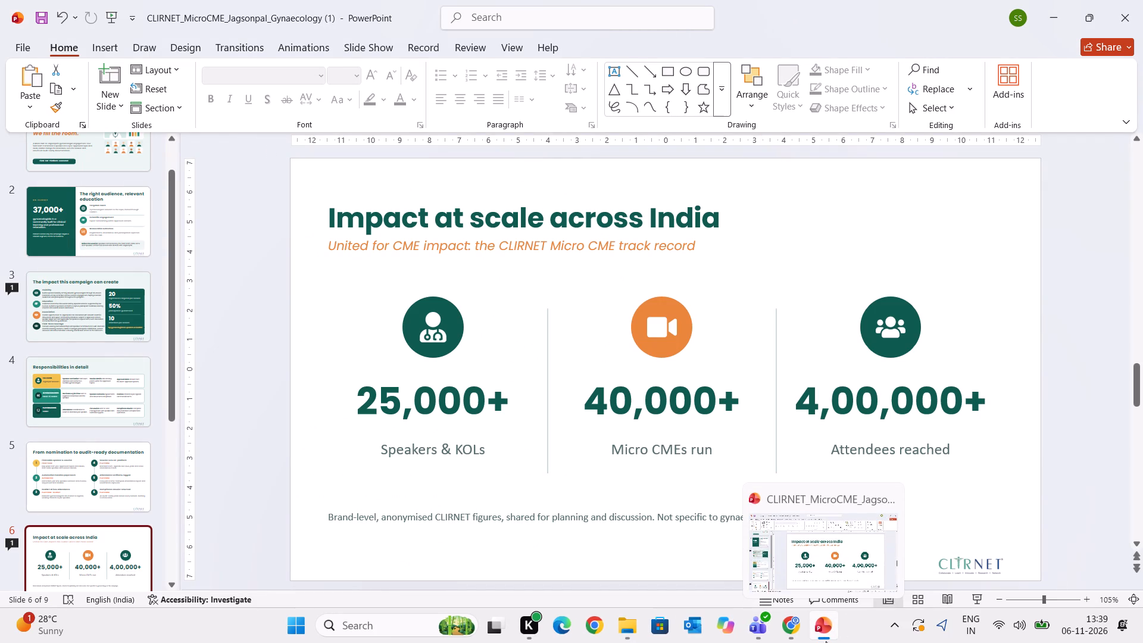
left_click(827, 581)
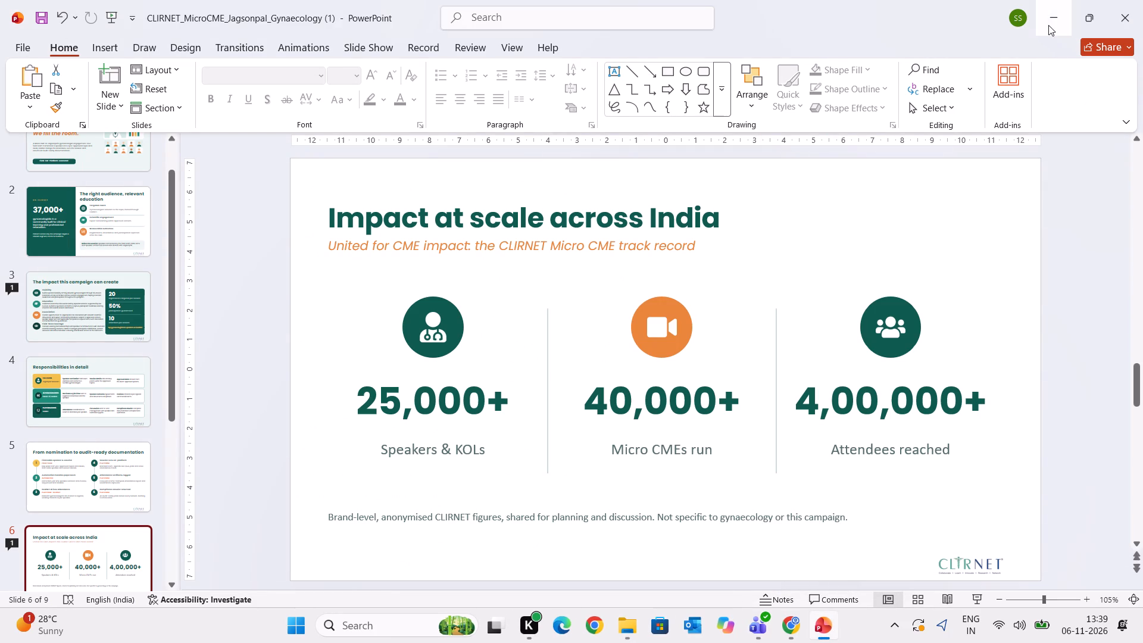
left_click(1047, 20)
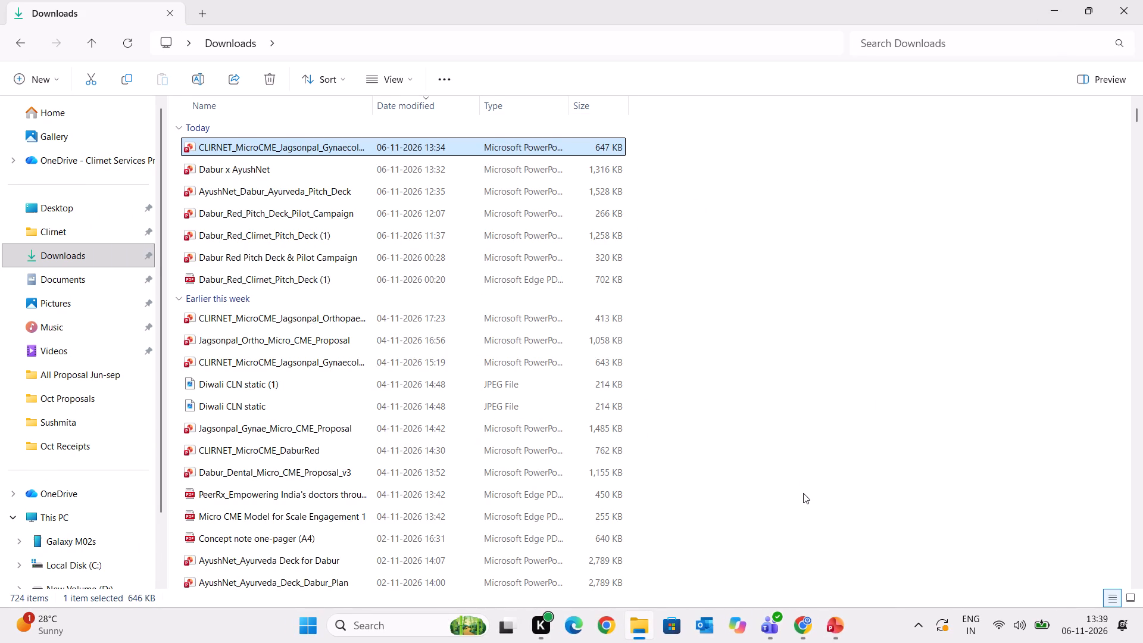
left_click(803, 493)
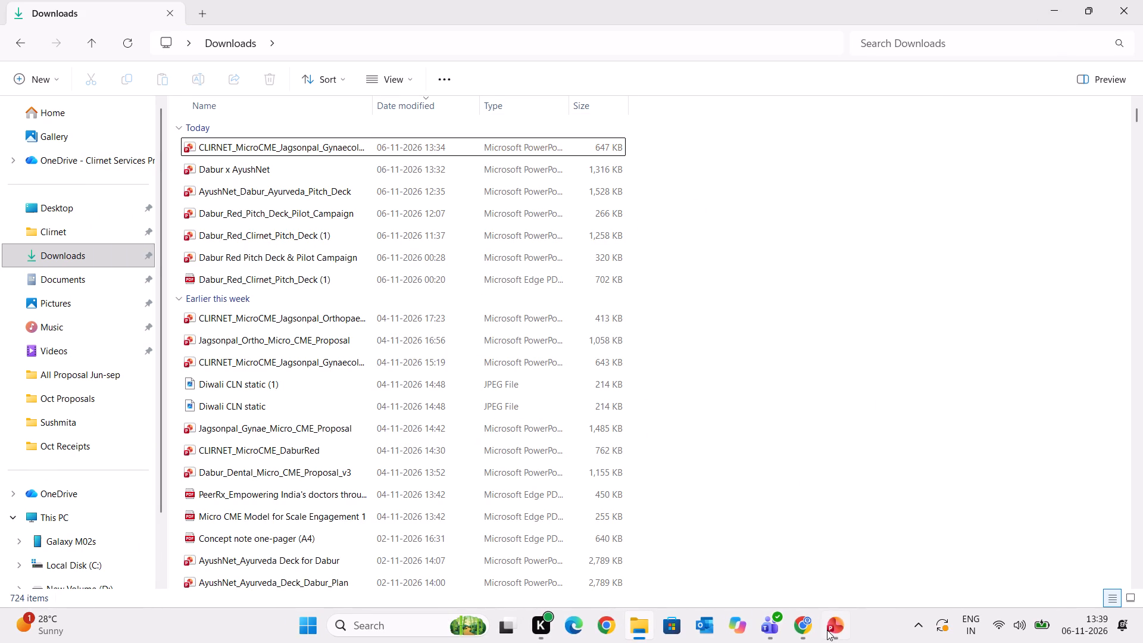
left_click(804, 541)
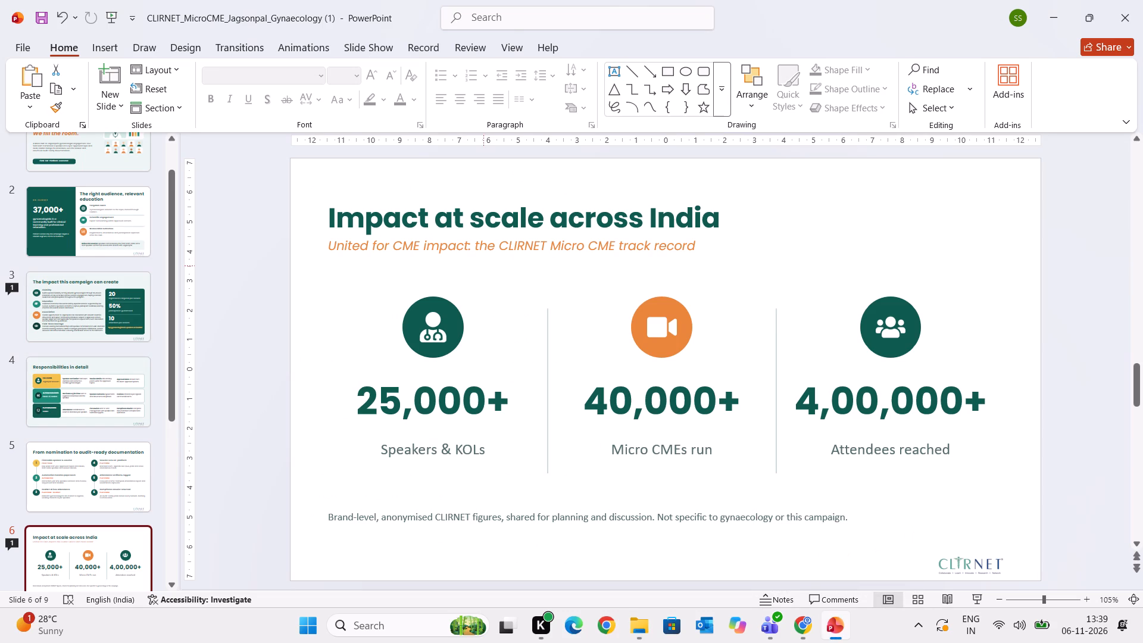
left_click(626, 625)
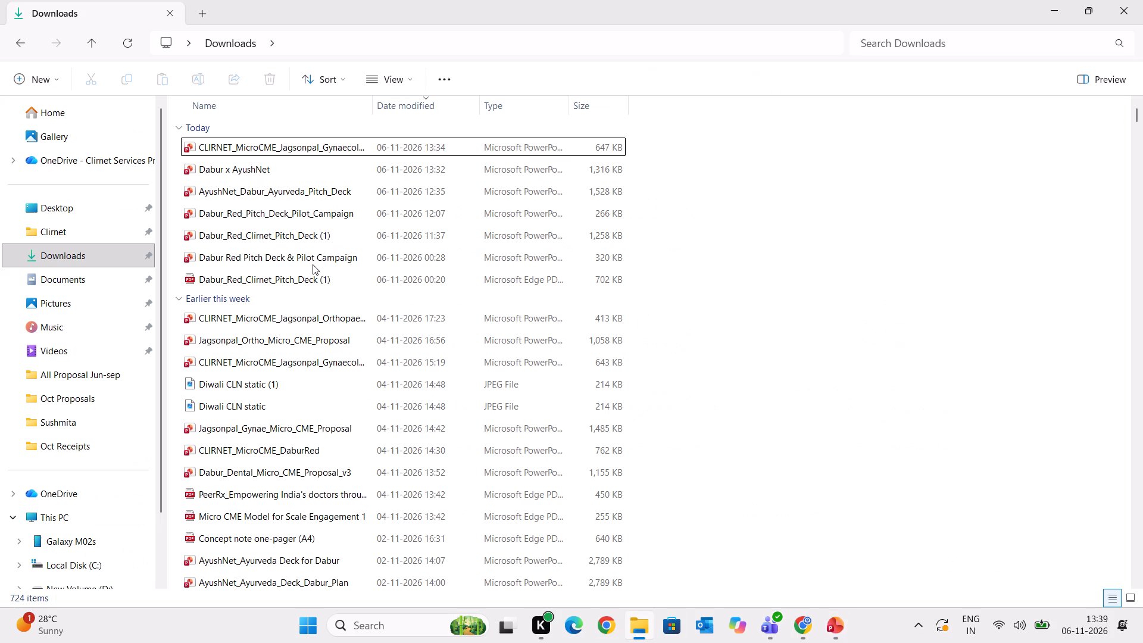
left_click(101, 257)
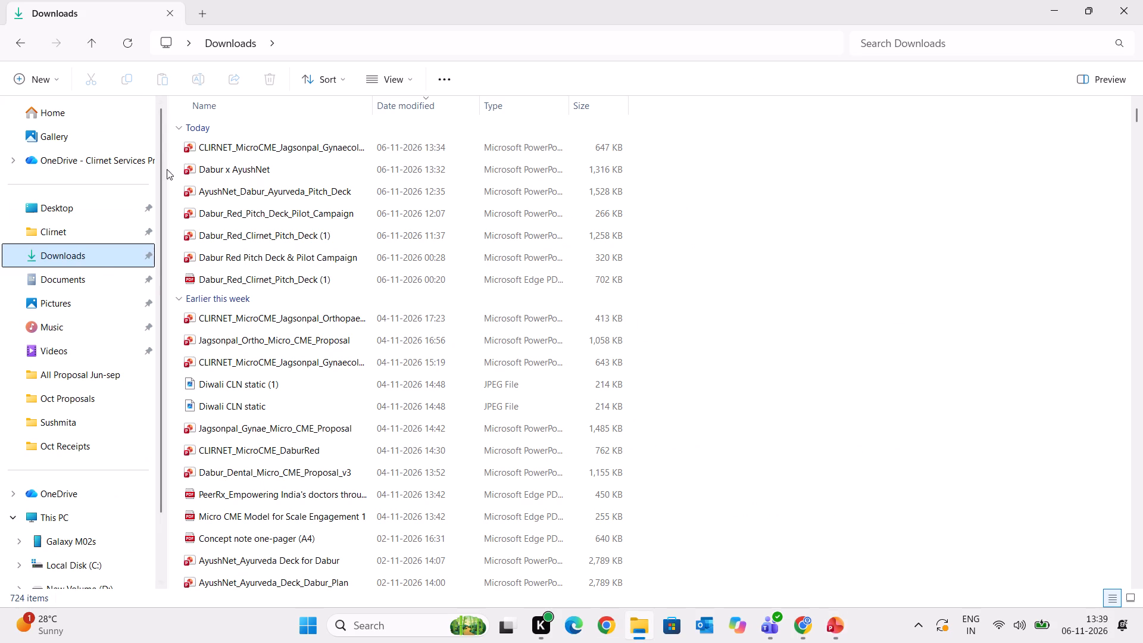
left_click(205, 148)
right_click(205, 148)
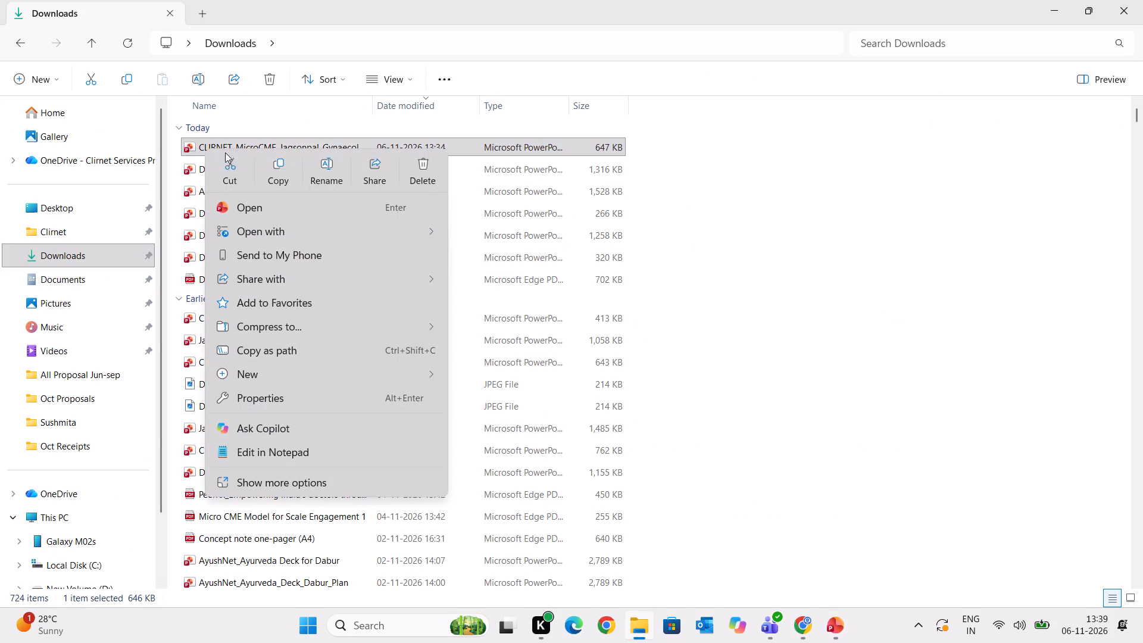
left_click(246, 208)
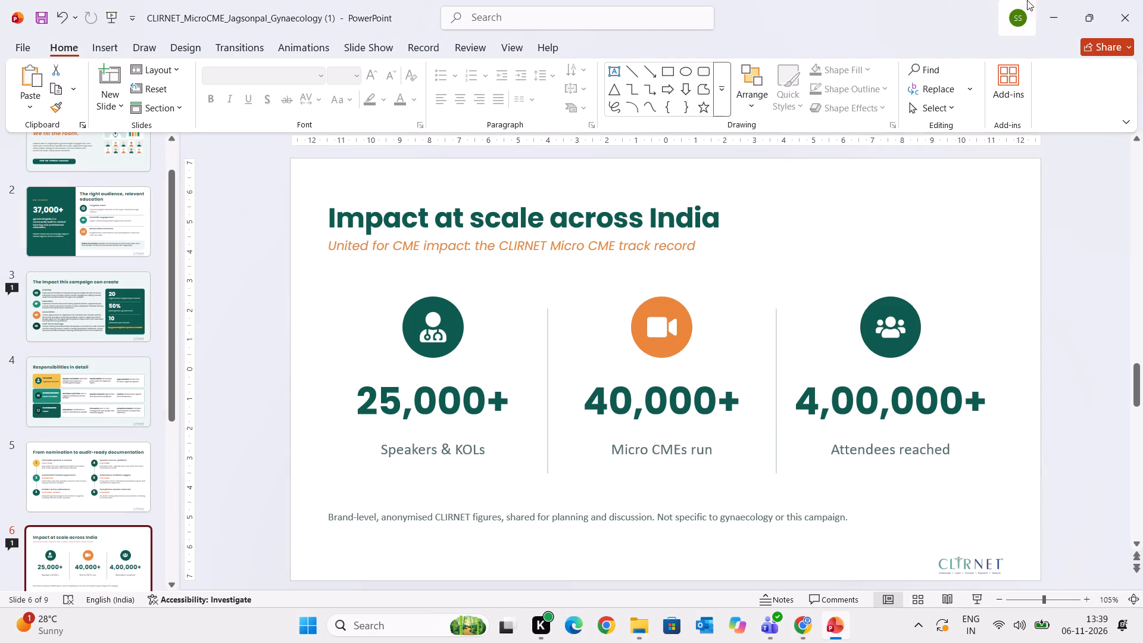
Close the gynaecology deck without saving its changes and reopen the saved file from the Downloads folder.
left_click(1129, 0)
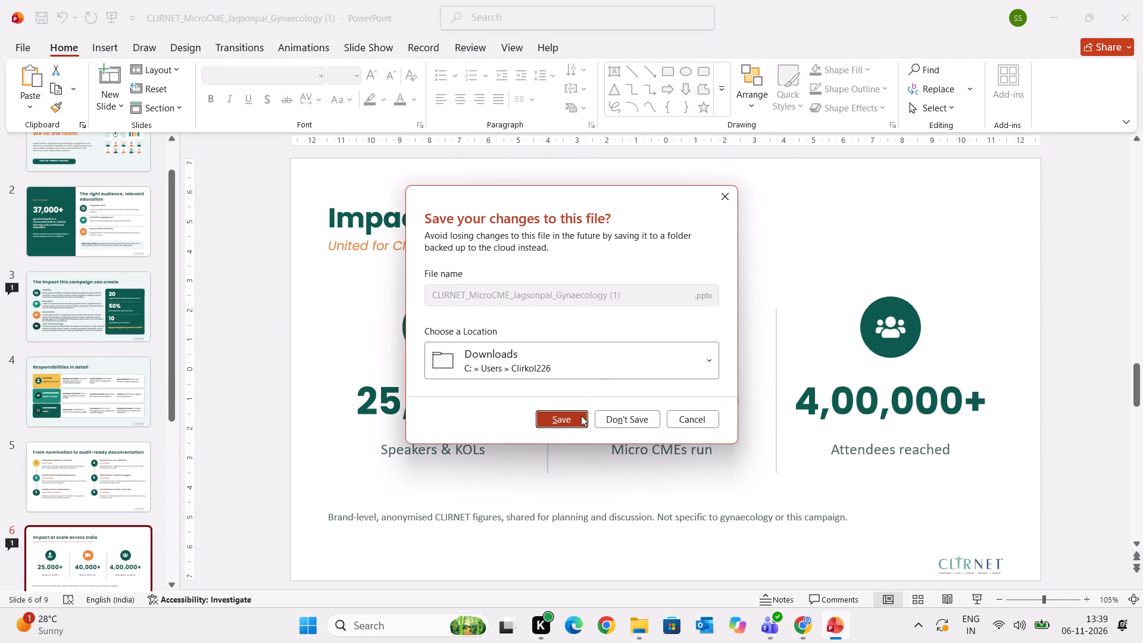
left_click(611, 422)
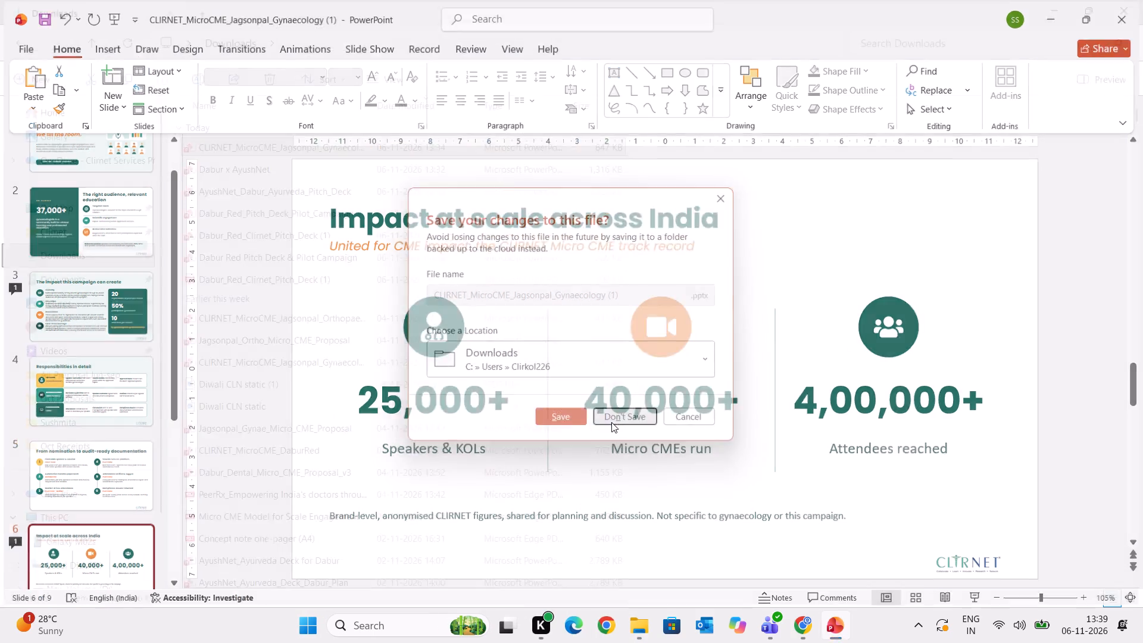
left_click(767, 461)
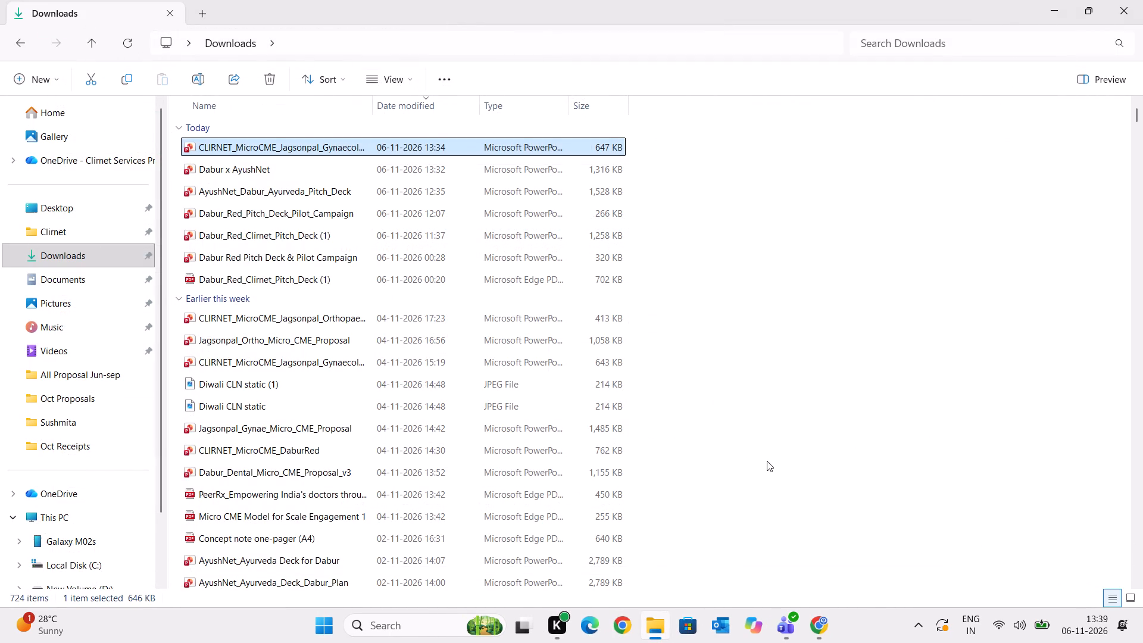
double_click(243, 142)
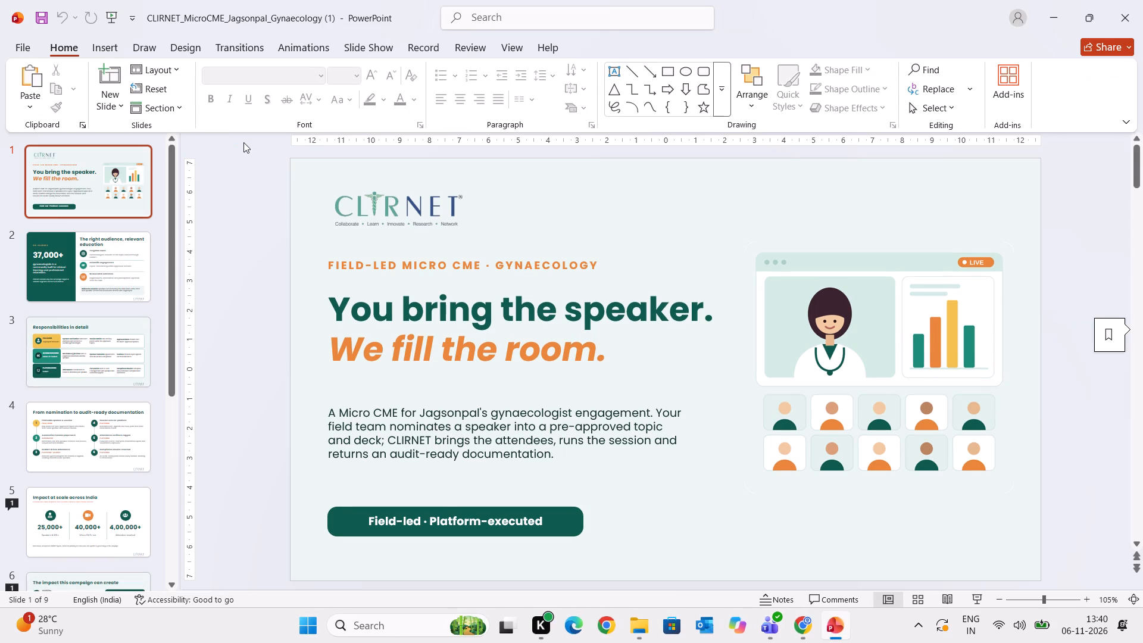
Go through the reopened deck from the opening slide to "The impact this campaign can create" and examine the reviewer's comment there.
left_click(123, 192)
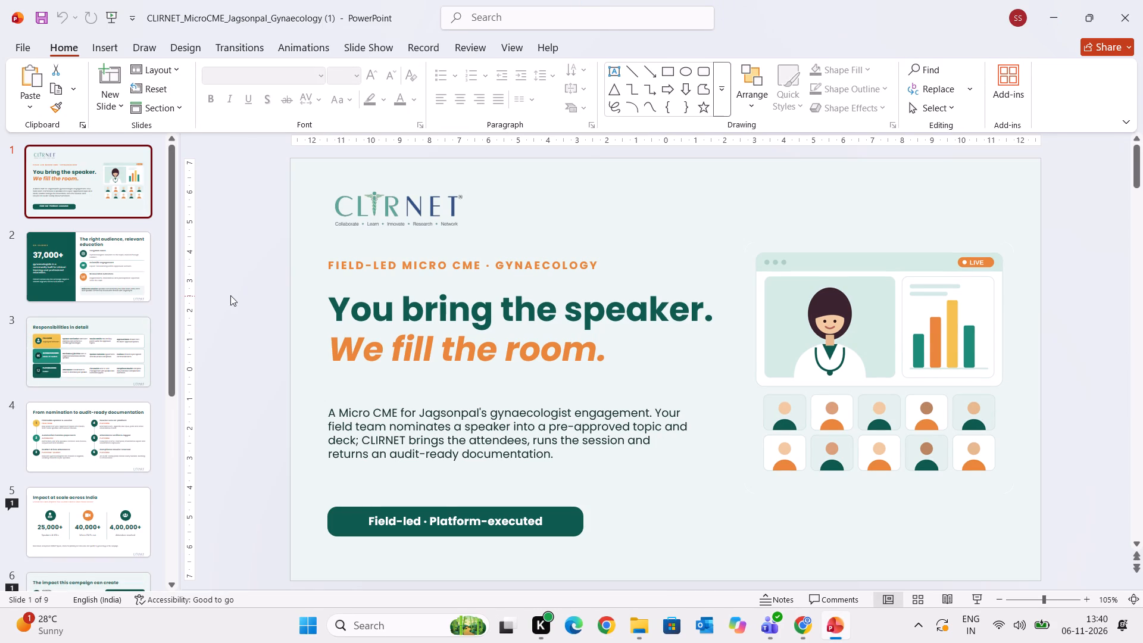
left_click(126, 193)
key("Down")
key("Down")
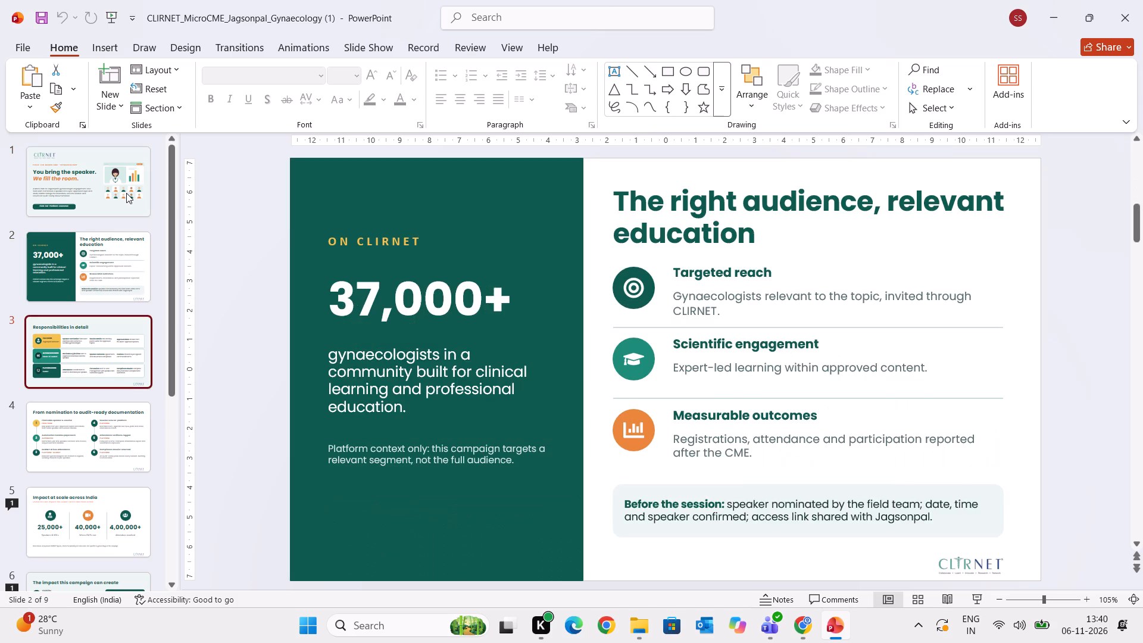
key("Down")
key("Down")
key("Down")
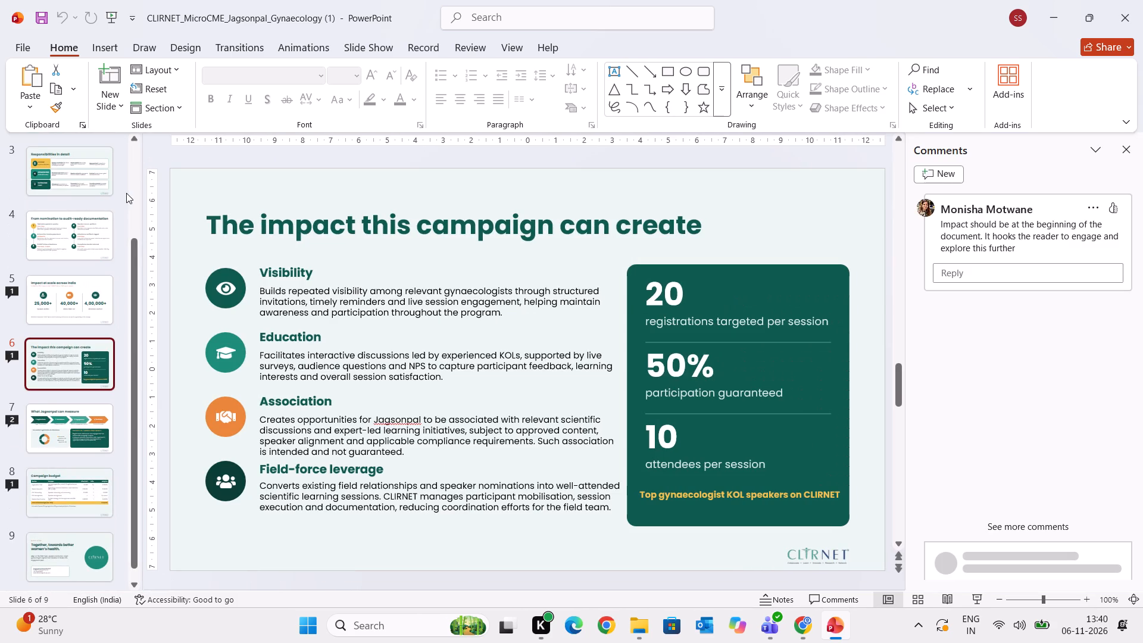
Switch to File Explorer and examine the recent presentation files in the Downloads folder.
left_click(629, 625)
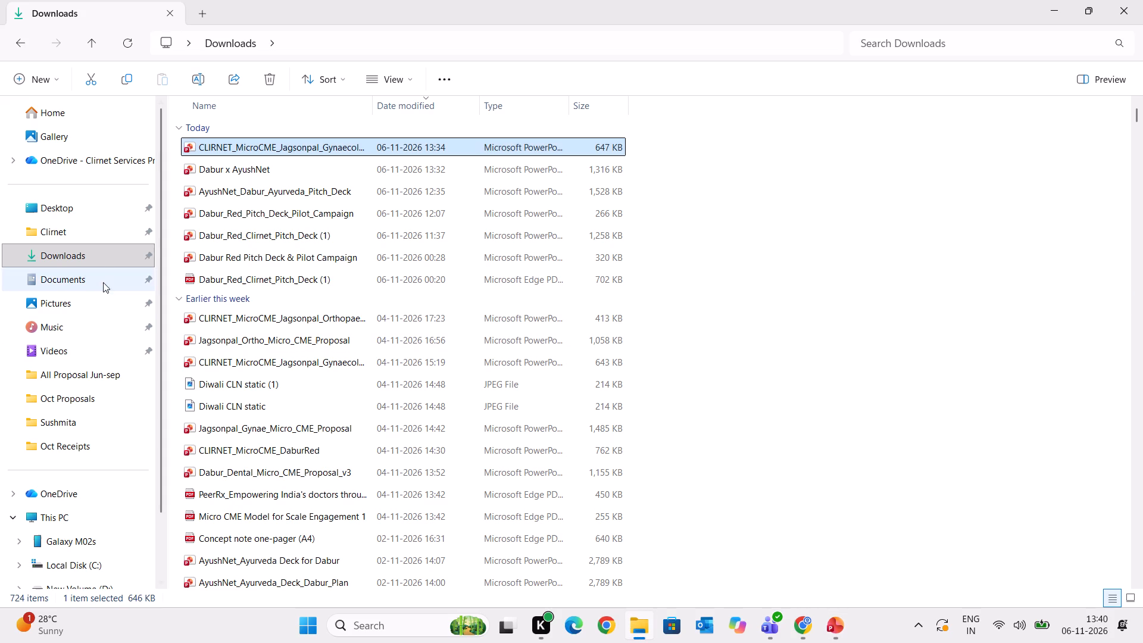
left_click(104, 251)
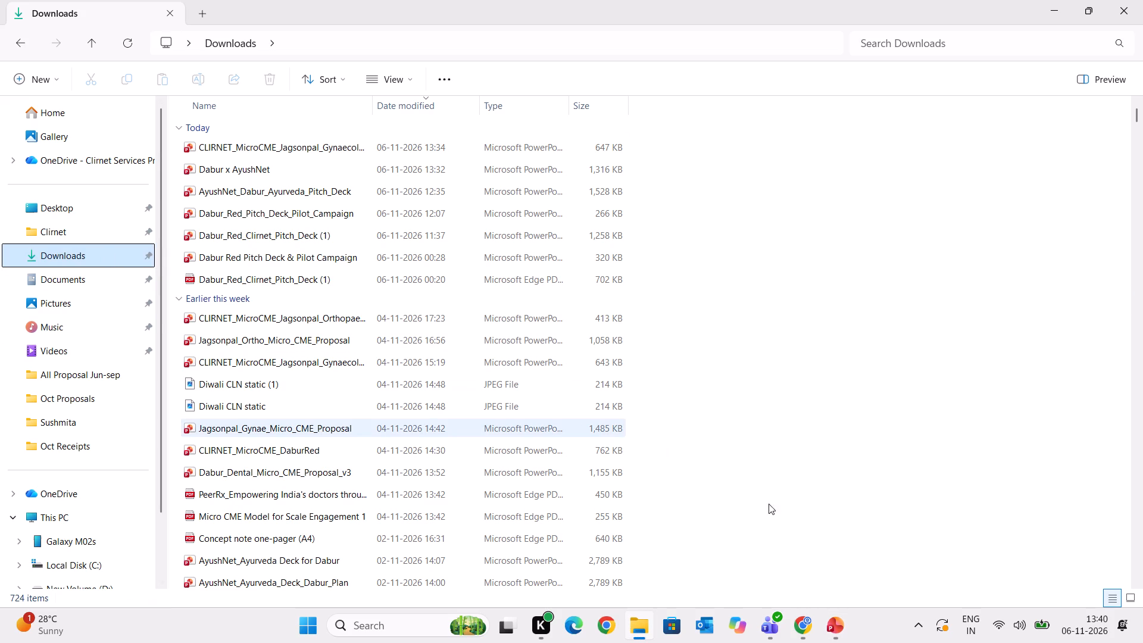
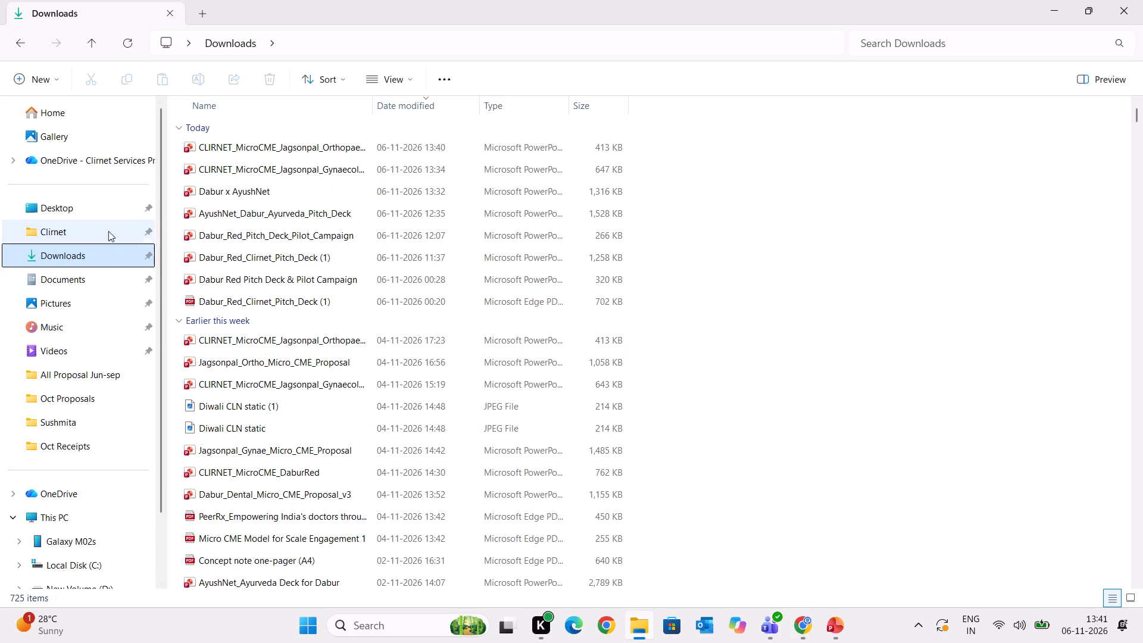
Open the newest CLIRNET_MicroCME_Jagsonpal_Orthopaedics deck from the Downloads folder and enable it for editing.
double_click(233, 148)
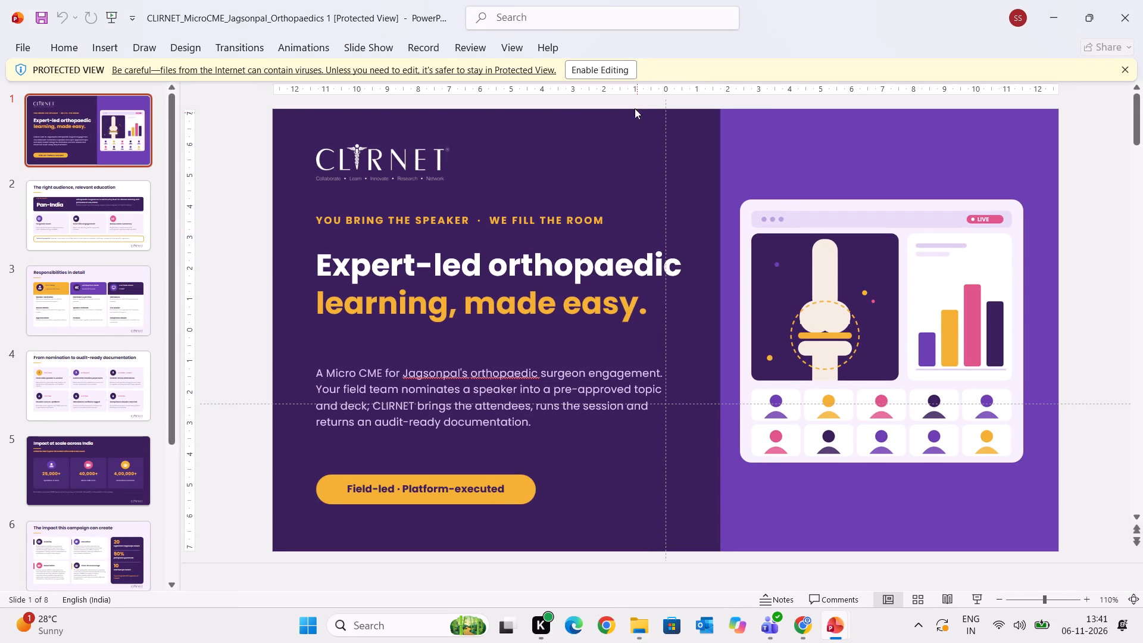
left_click(598, 63)
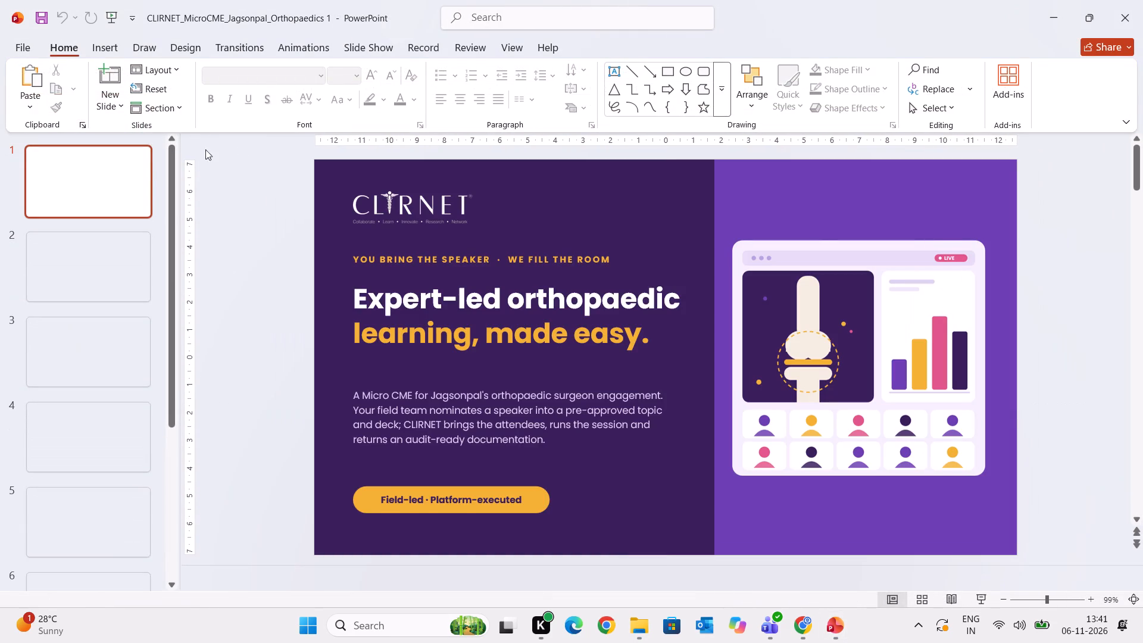
Delete the "Impact at scale across India" slide from the orthopaedics deck.
left_click(99, 176)
key("Down")
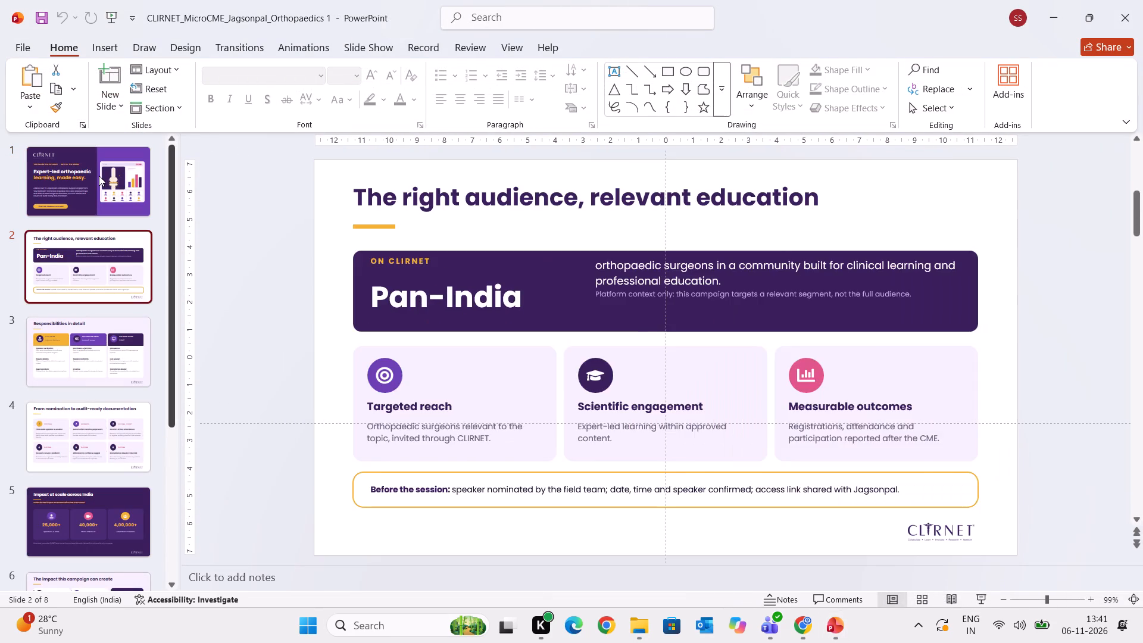
key("Down")
key("Down")
key("Down")
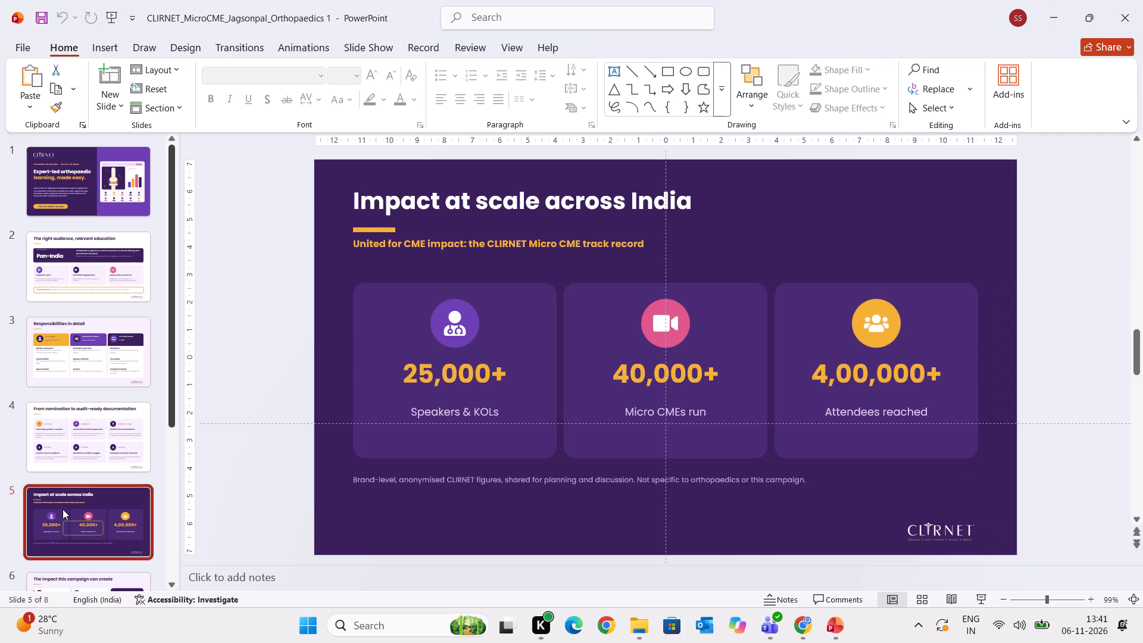
key("Delete")
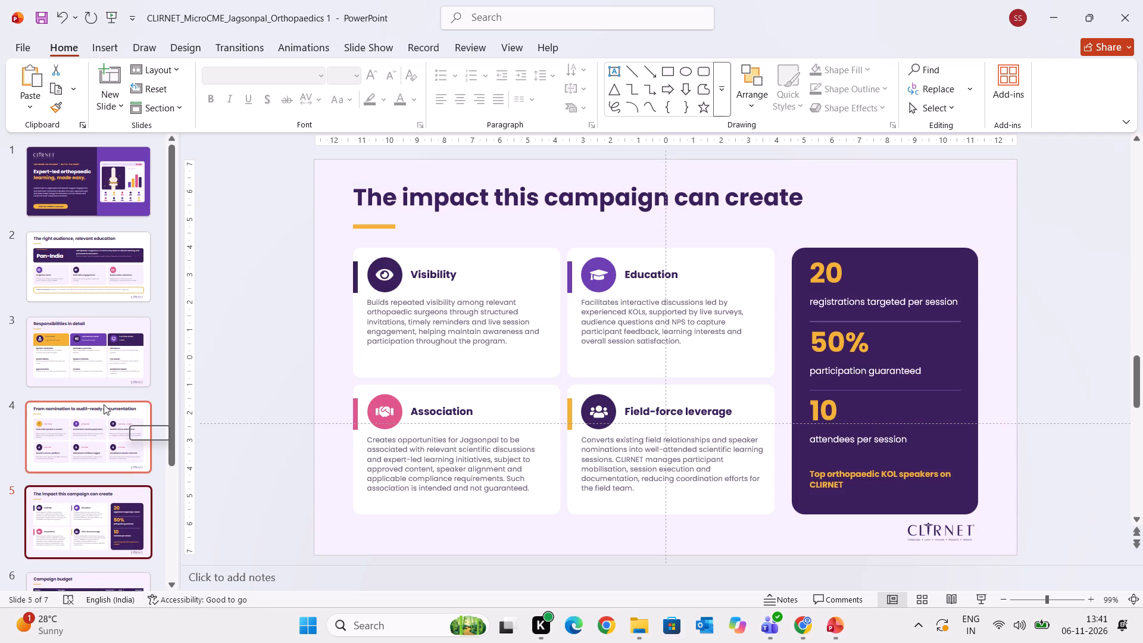
Move the slide "The impact this campaign can create" up to second place, directly after the opening slide.
scroll(92, 245, "up", 1)
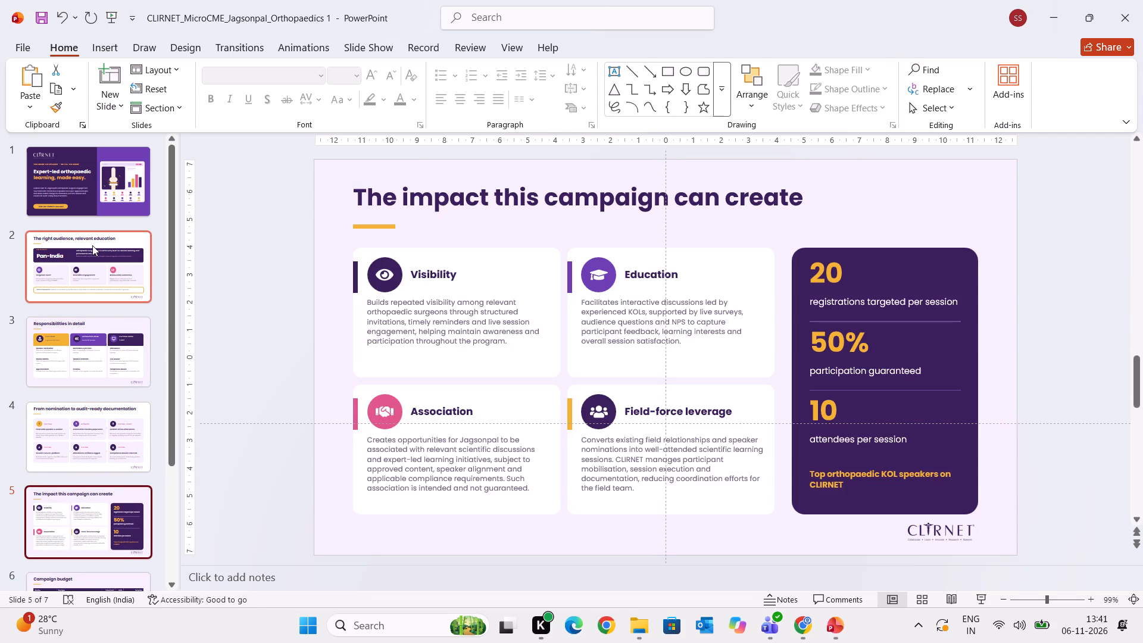
scroll(92, 245, "up", 1)
left_click(92, 245)
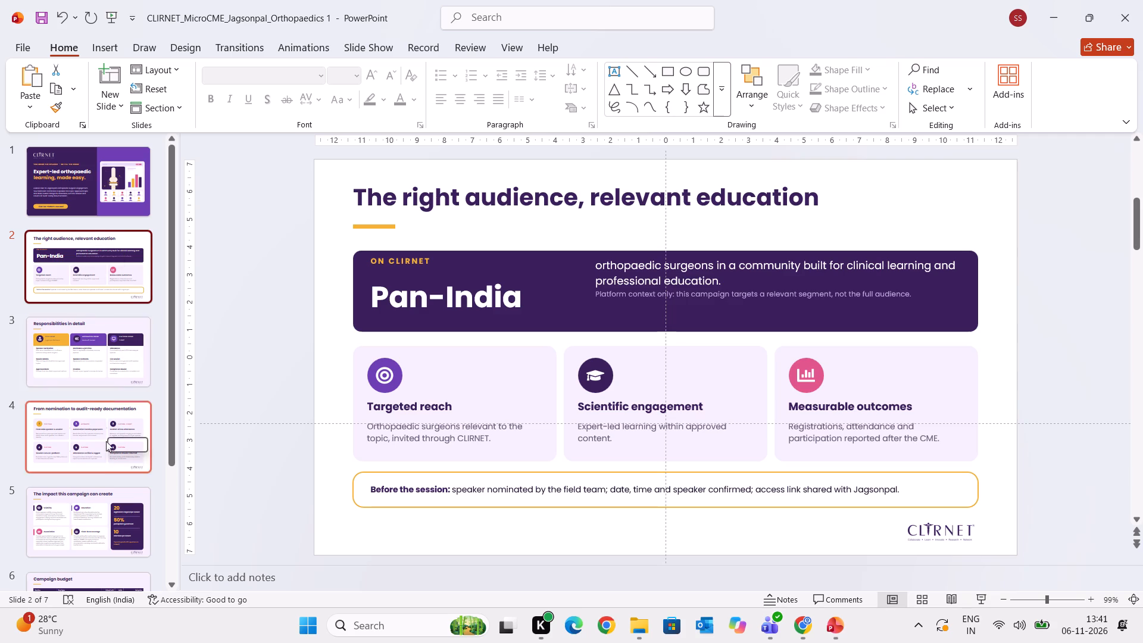
left_click_drag(99, 494, 99, 229)
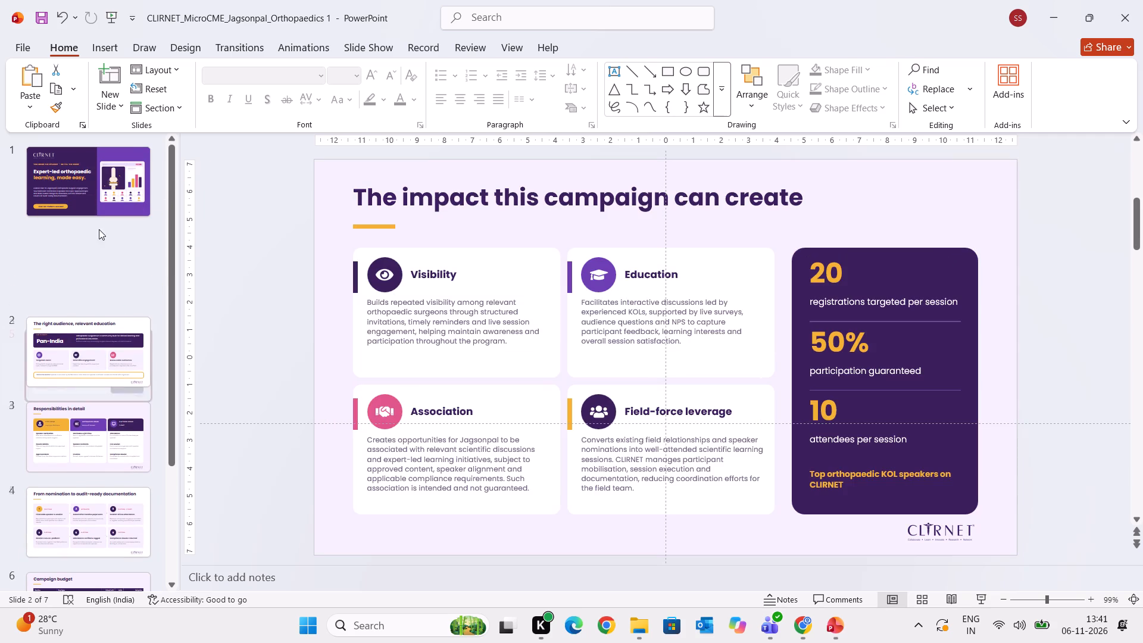
left_click(96, 252)
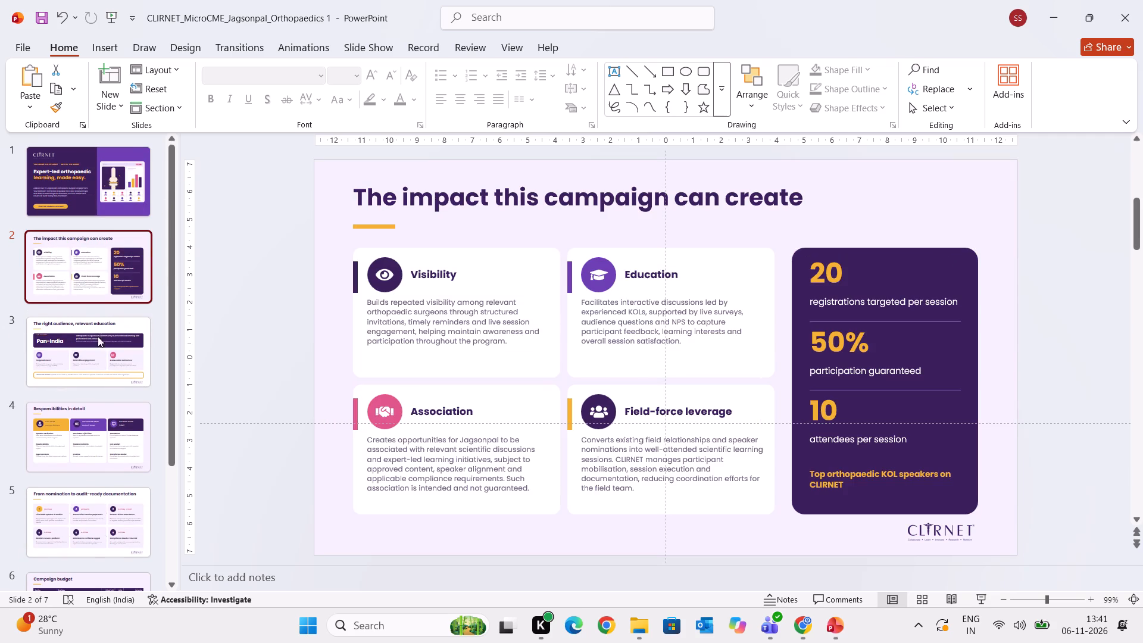
On the Campaign budget slide, move the "Each session" footnote up so it sits just below the budget table.
scroll(98, 423, "down", 1)
left_click(96, 388)
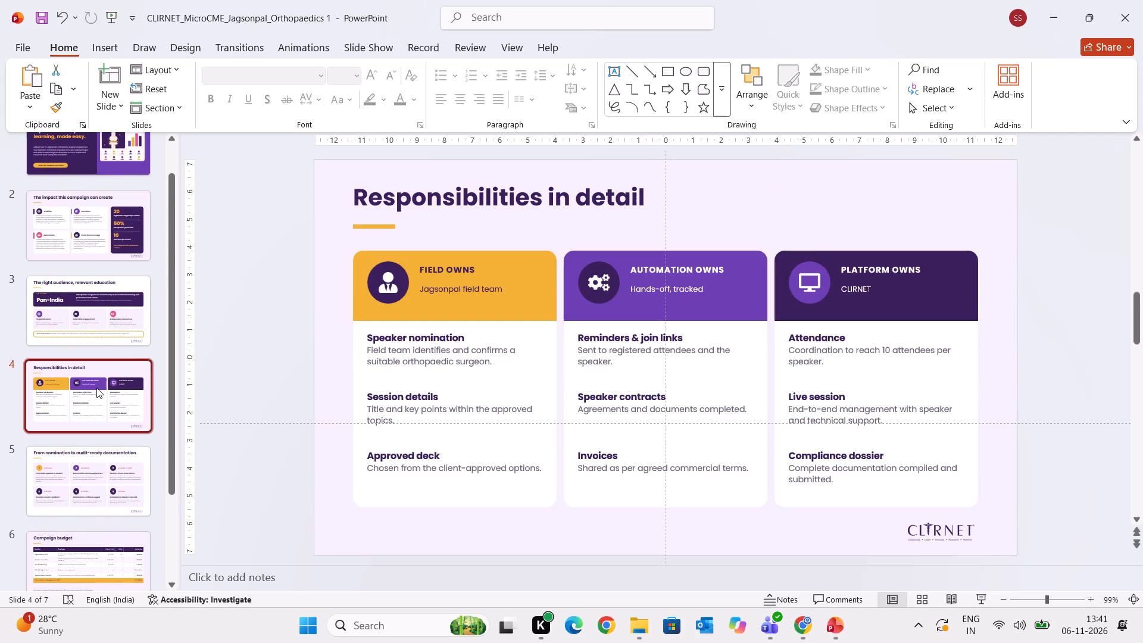
key("Down")
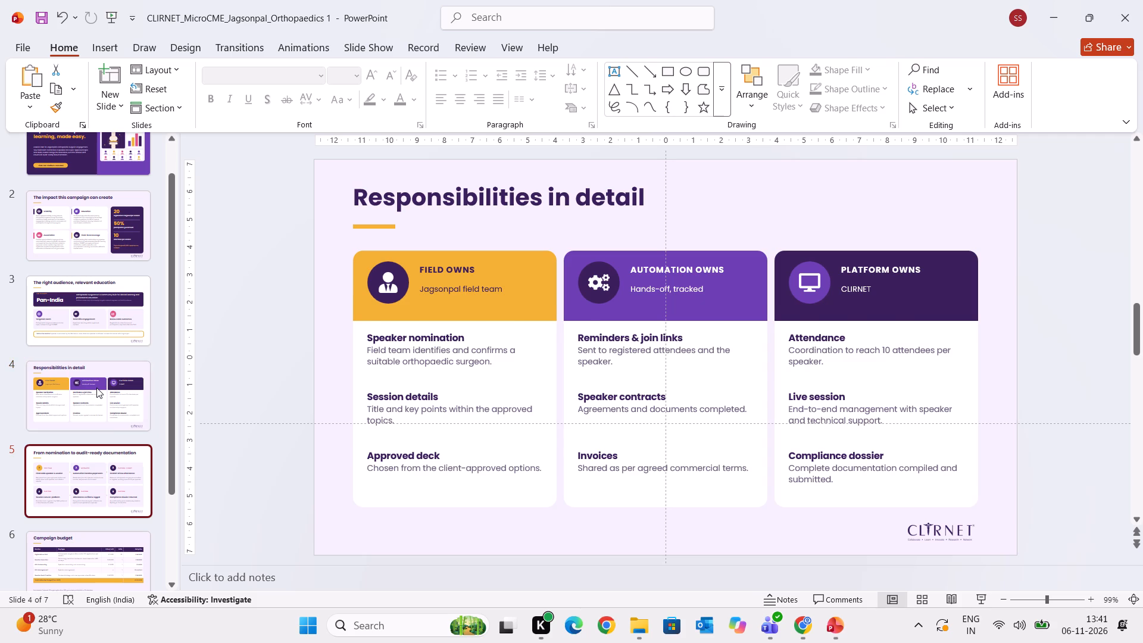
key("Down")
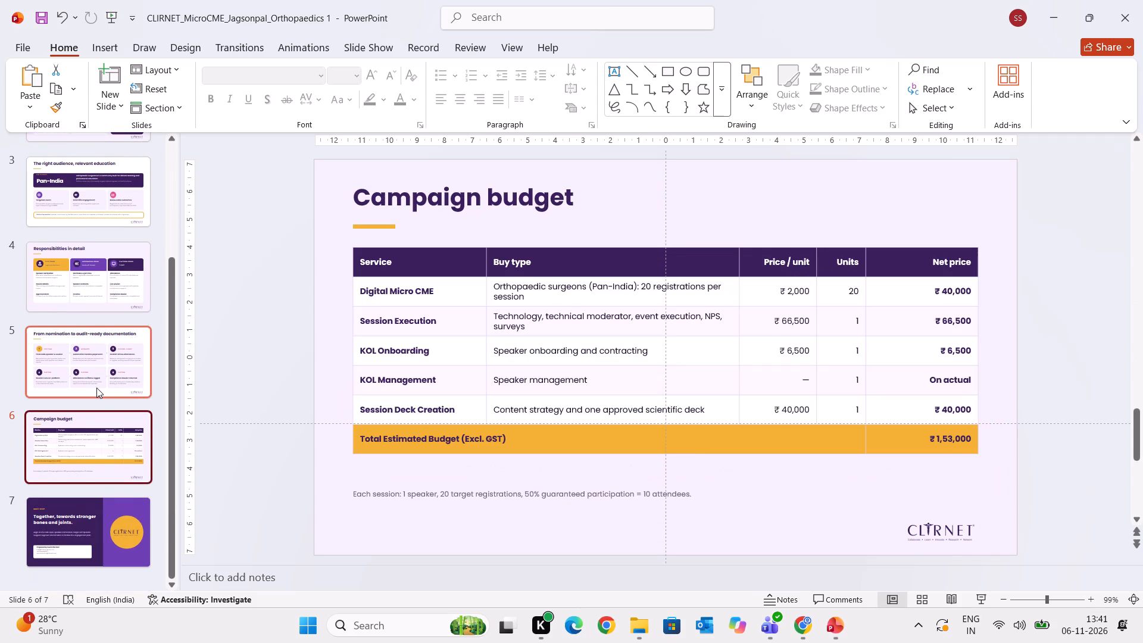
left_click(460, 507)
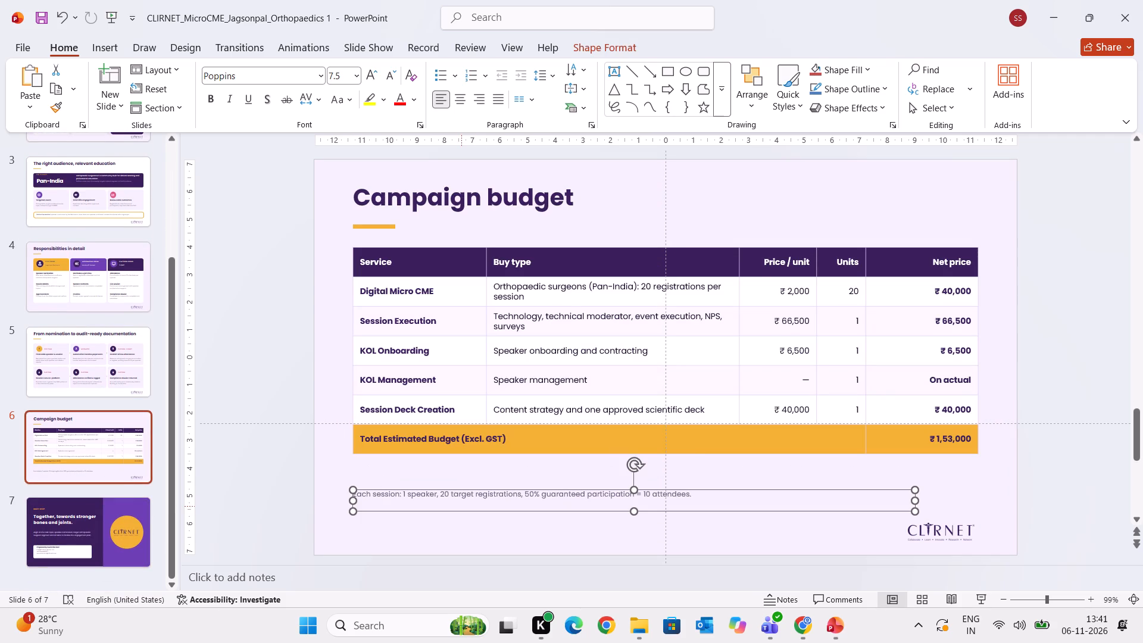
left_click_drag(492, 491, 494, 476)
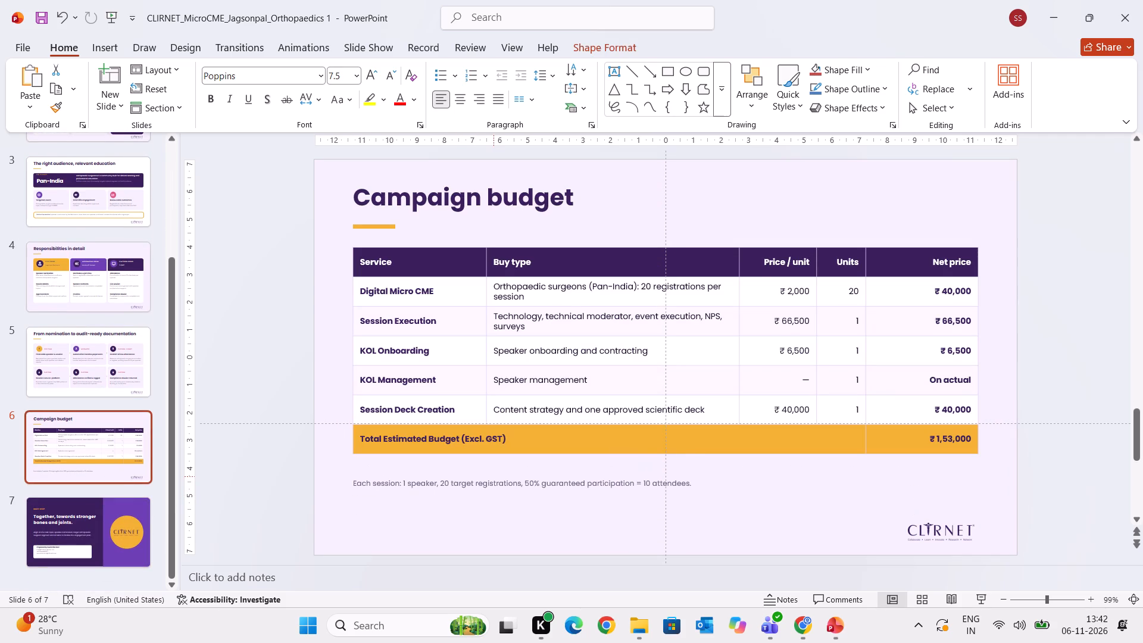
left_click_drag(494, 476, 495, 471)
Delete "= 10 attendees" from the footnote so it ends with "50% guaranteed participation.".
left_click(693, 472)
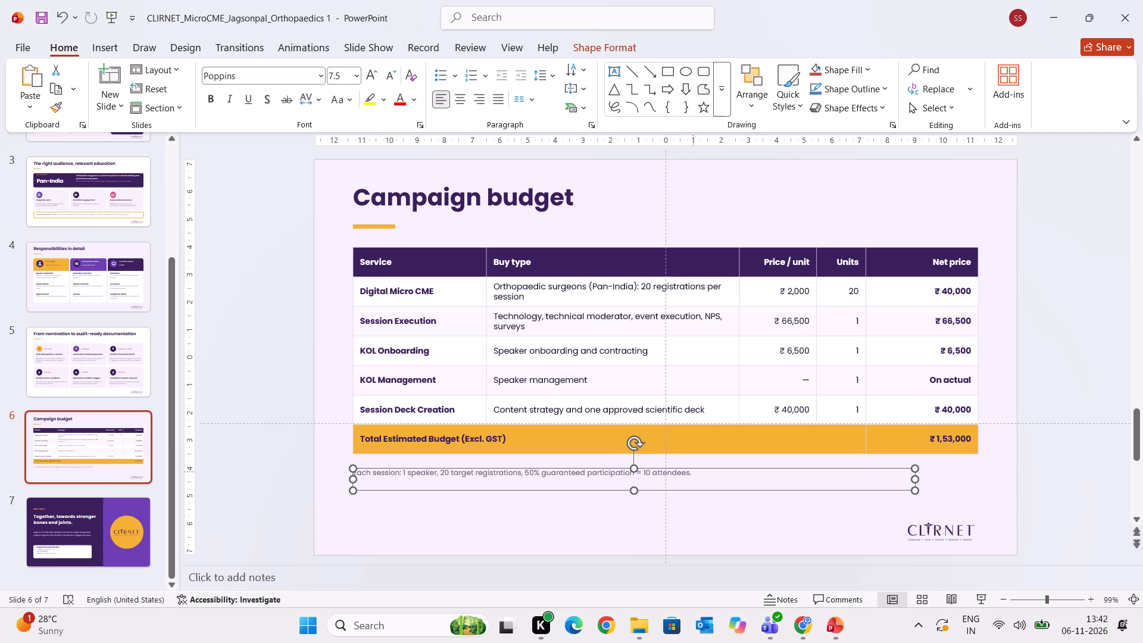
left_click(690, 472)
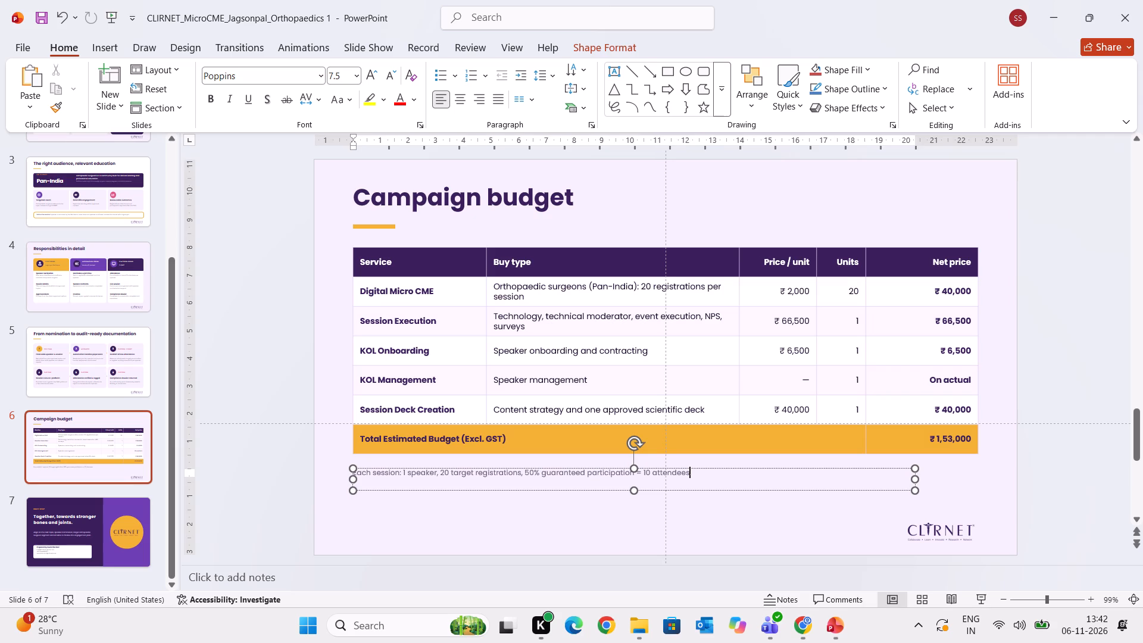
left_click_drag(690, 475, 641, 470)
left_click_drag(641, 470, 640, 470)
key("BackSpace")
left_click(629, 493)
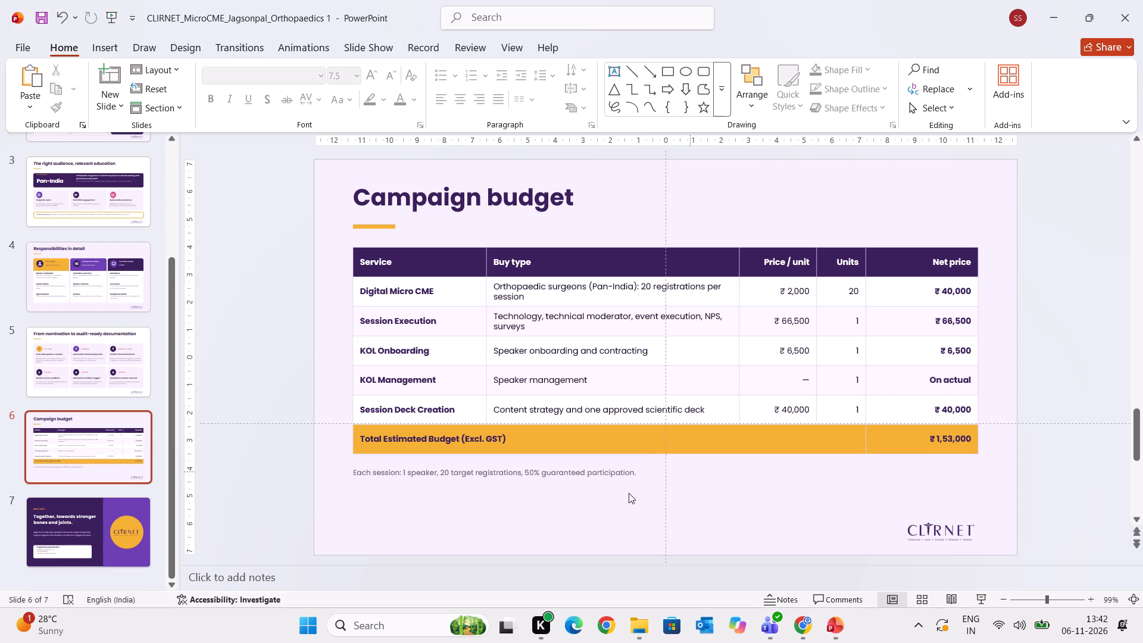
On "The impact this campaign can create", delete the figure 20 and its caption "registrations targeted per session" from the dark card.
left_click(136, 462)
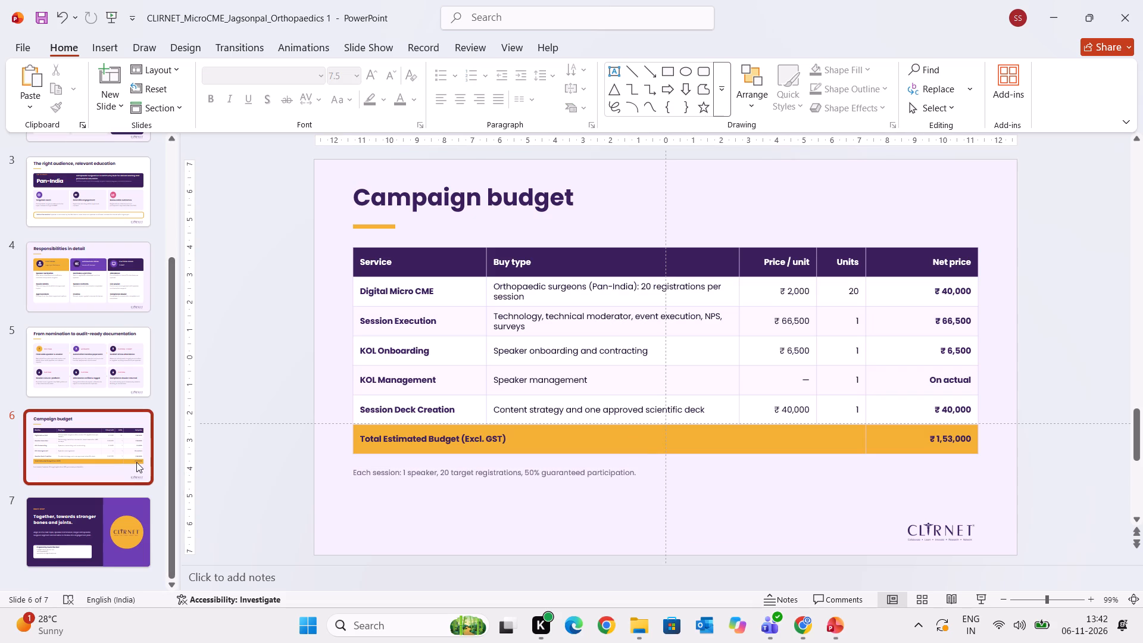
key("Down")
key("Down")
key("Up")
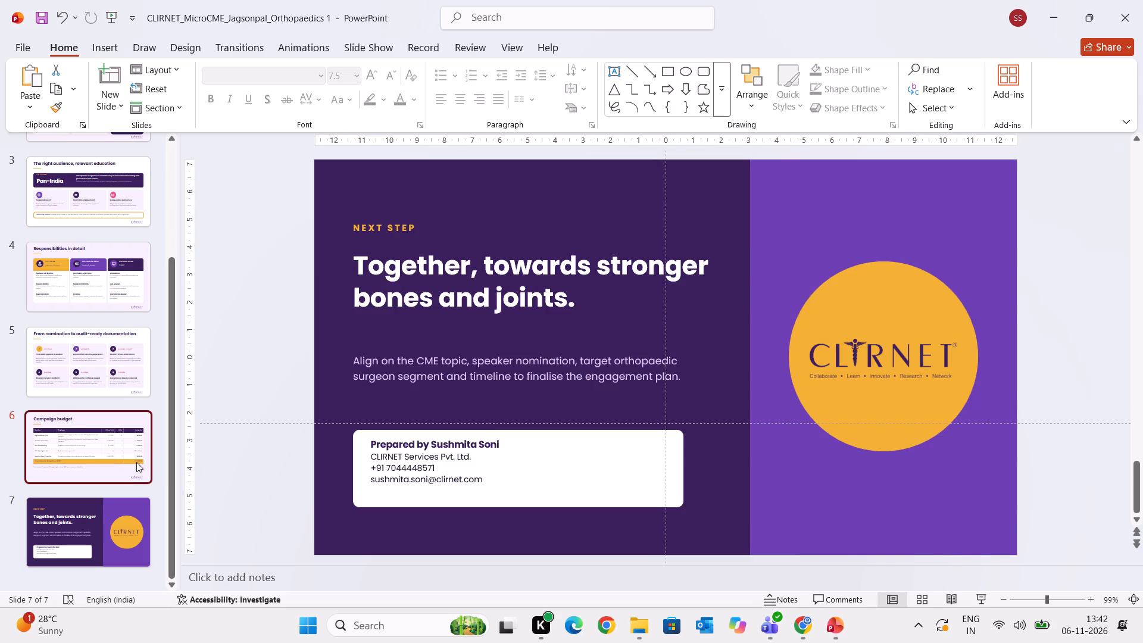
key("Up")
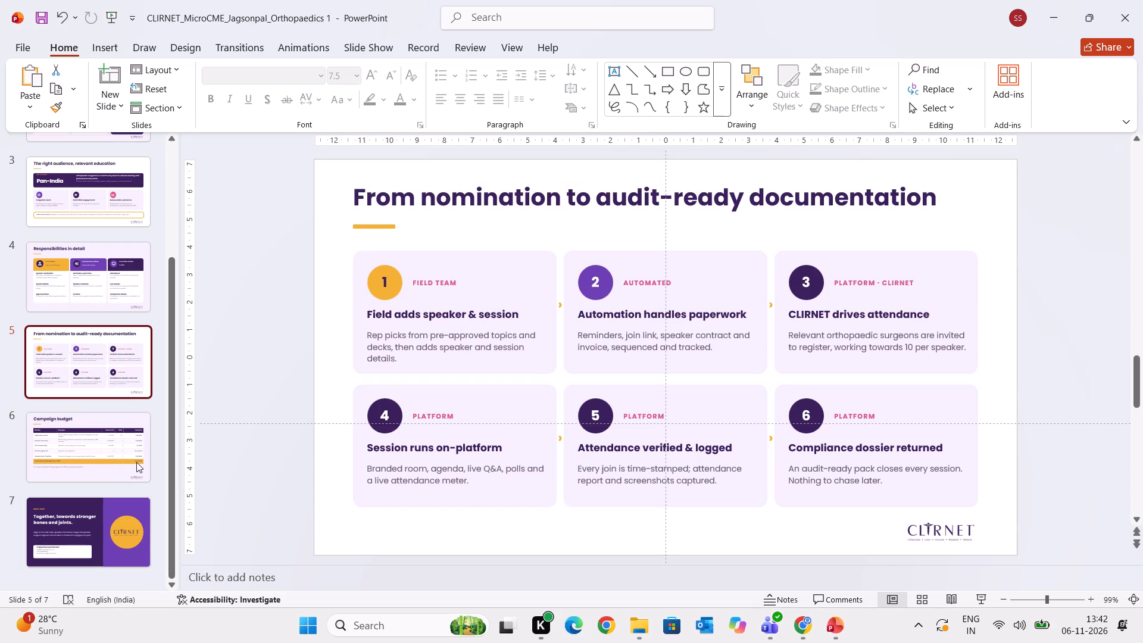
key("Up")
key("Up")
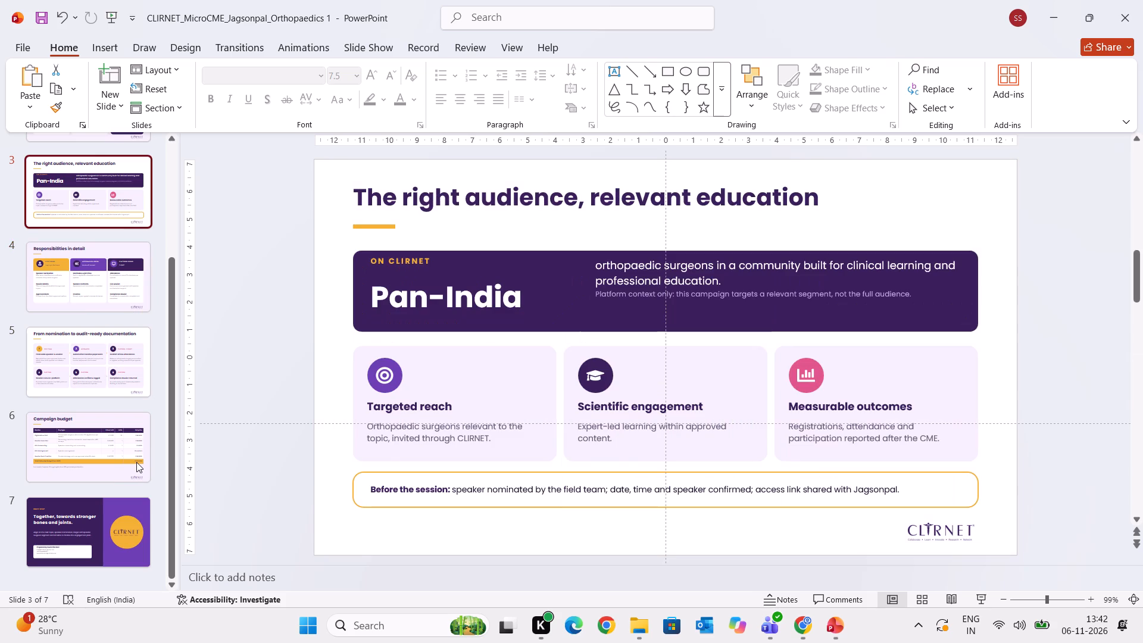
key("Up")
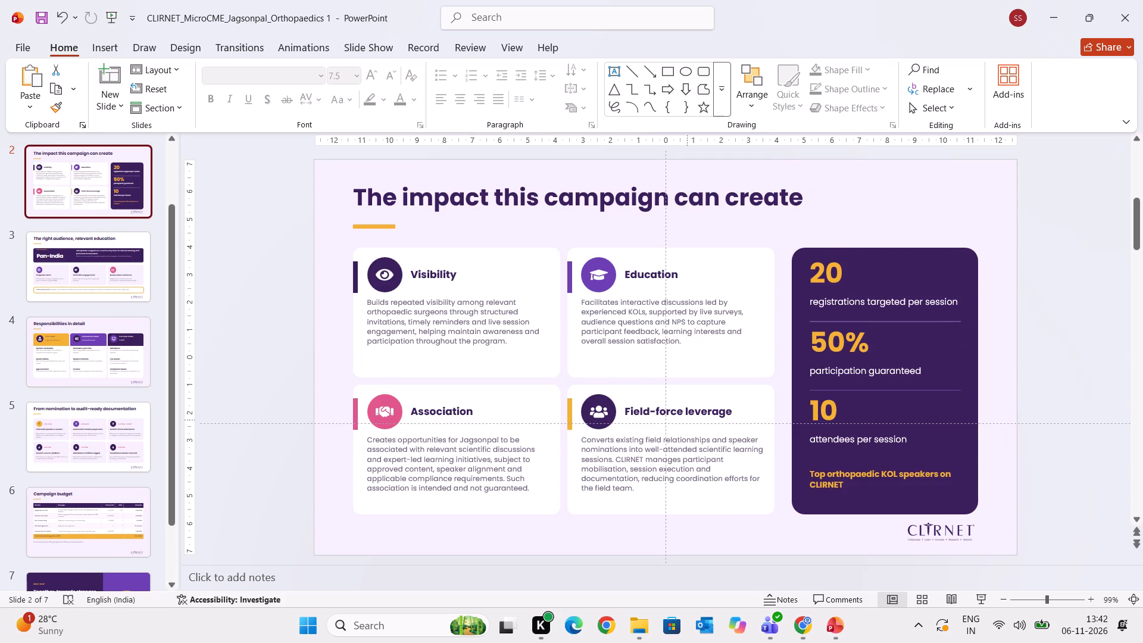
left_click(822, 283)
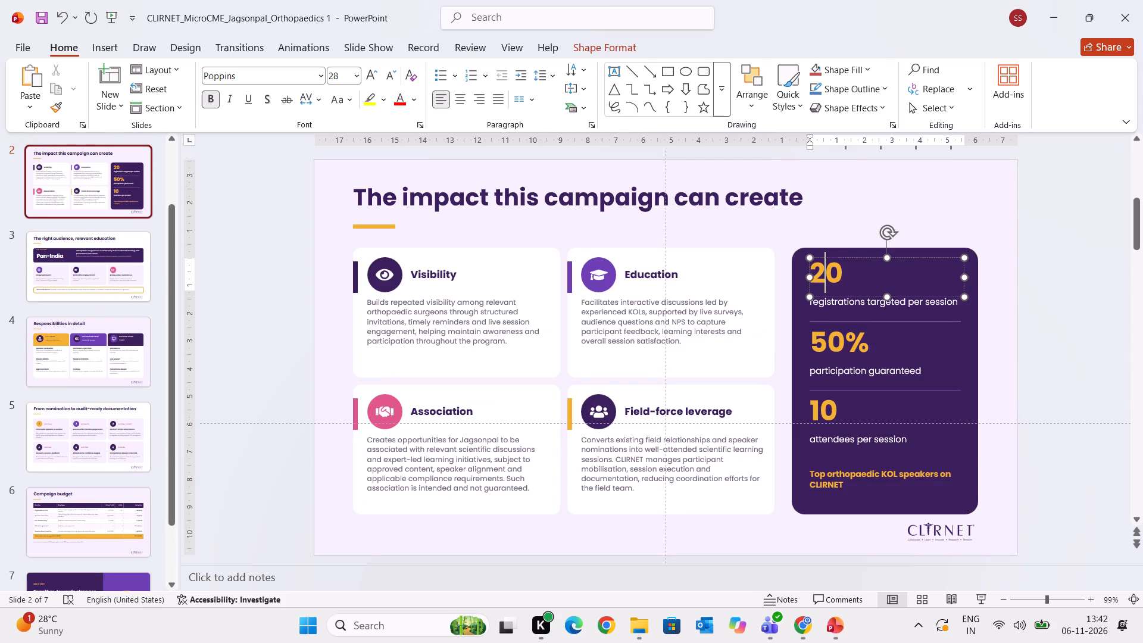
left_click(852, 257)
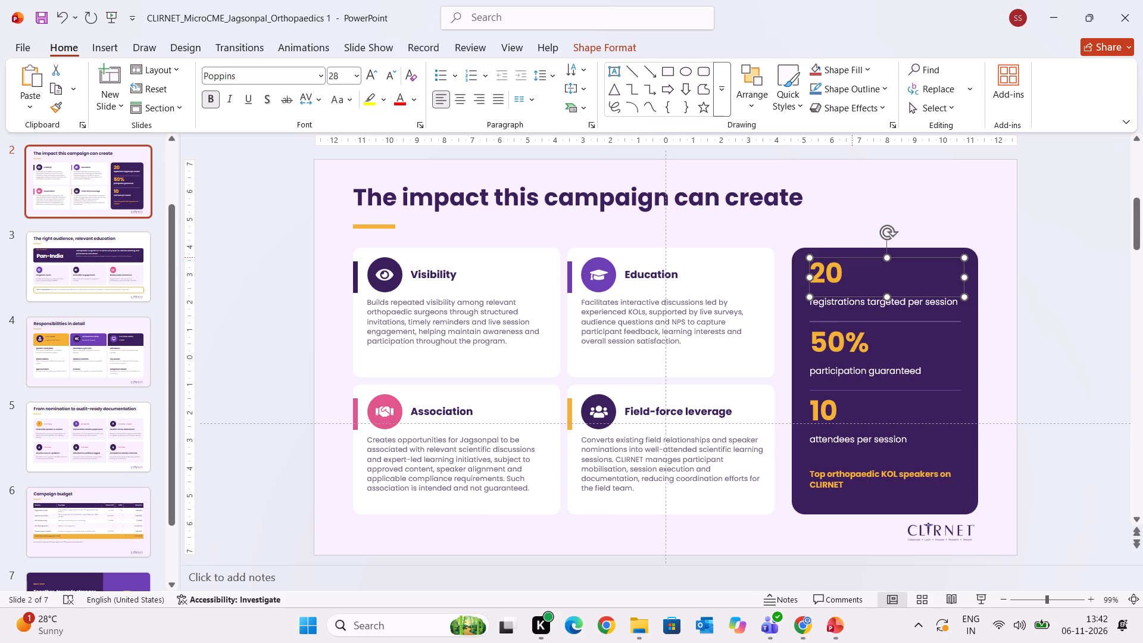
key("Delete")
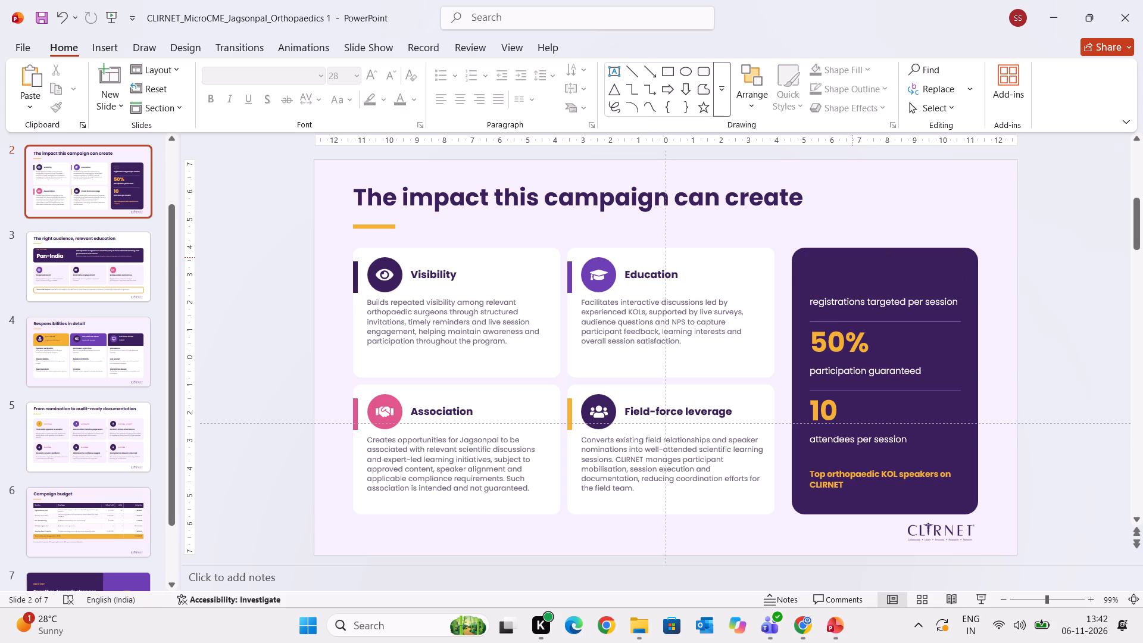
left_click(841, 301)
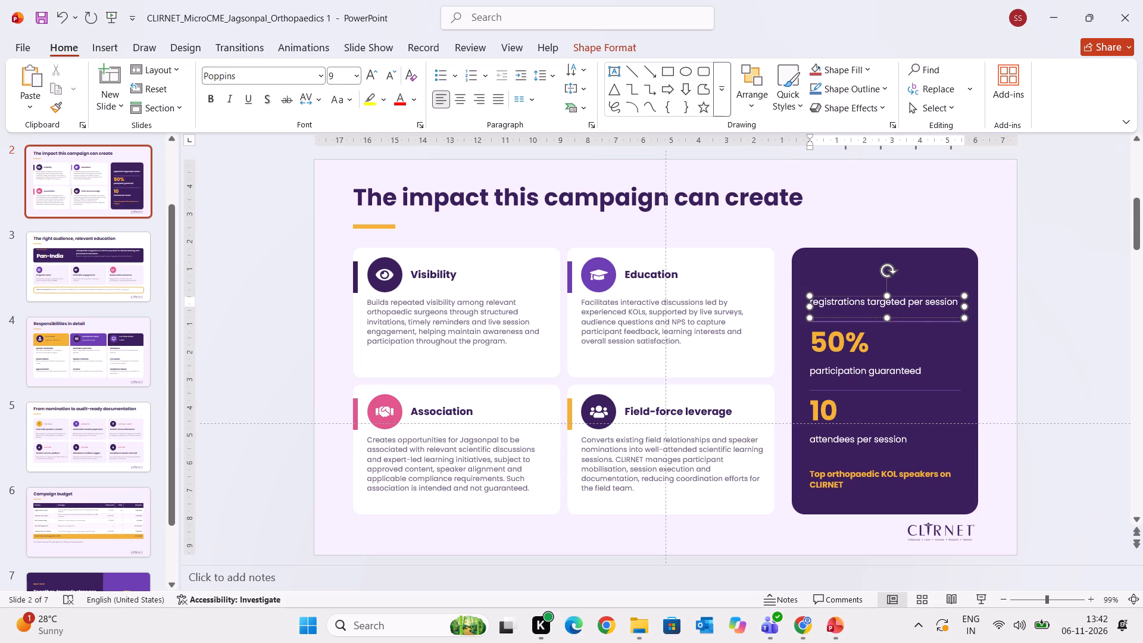
left_click(843, 295)
key("Delete")
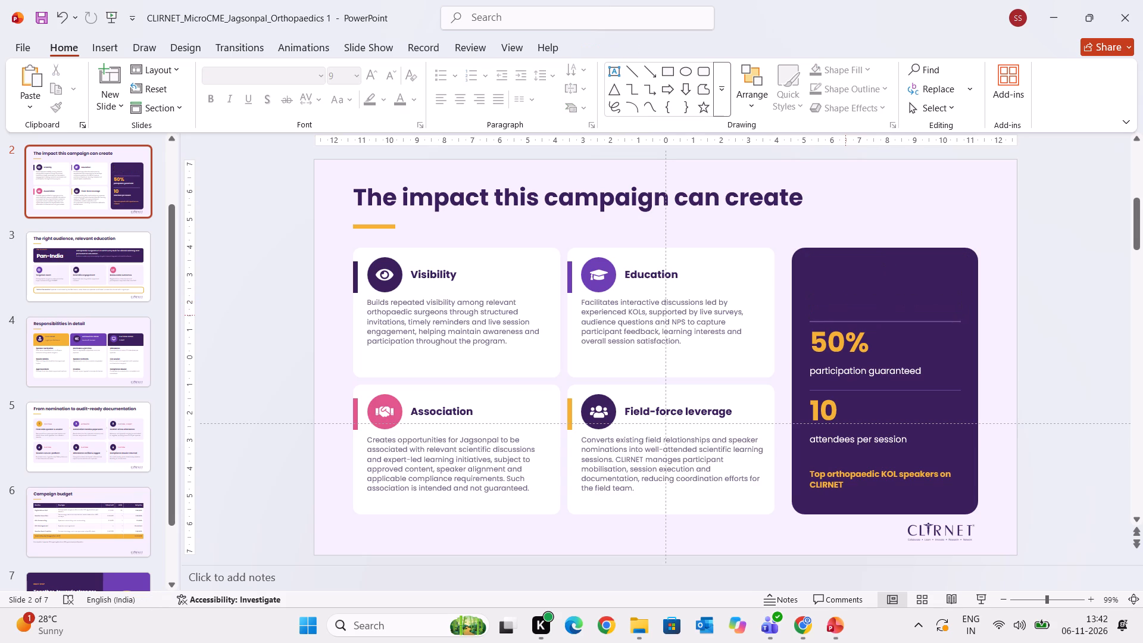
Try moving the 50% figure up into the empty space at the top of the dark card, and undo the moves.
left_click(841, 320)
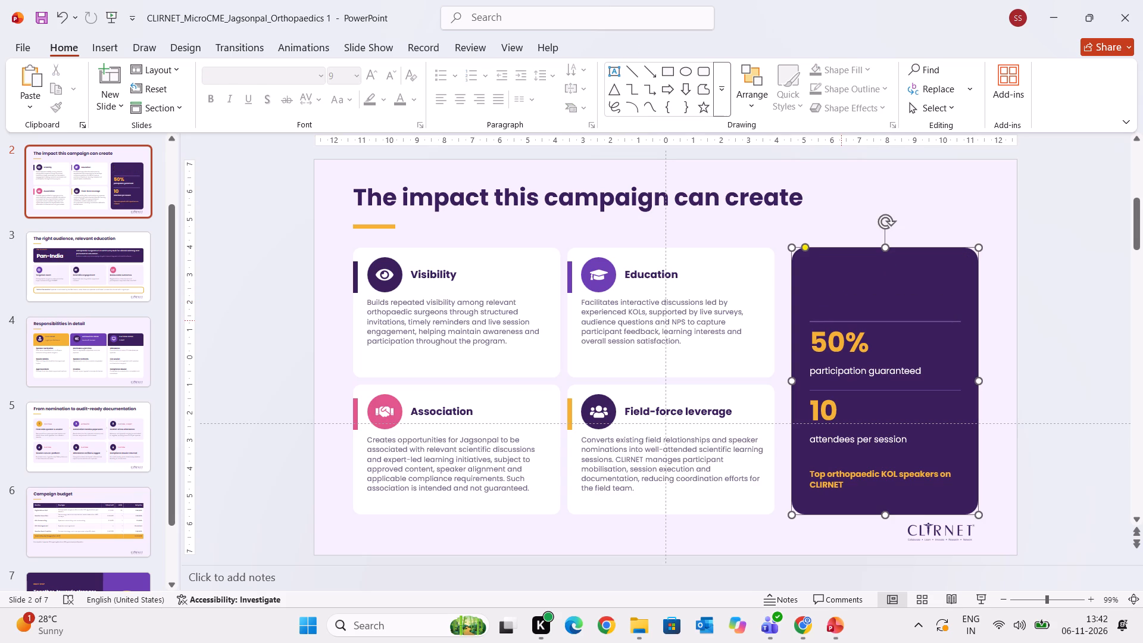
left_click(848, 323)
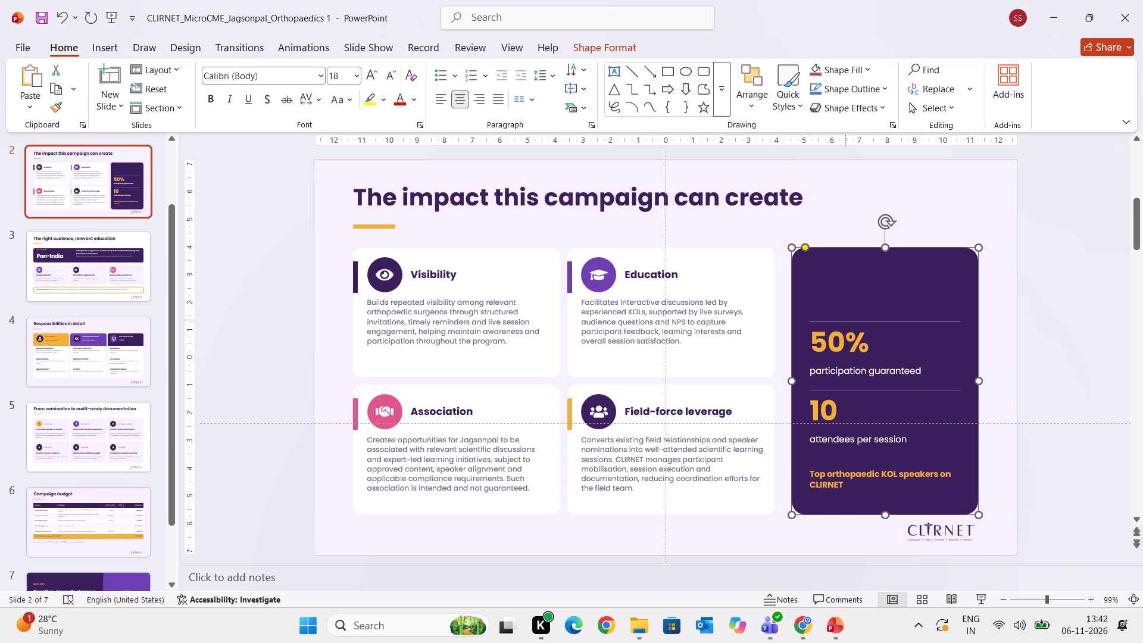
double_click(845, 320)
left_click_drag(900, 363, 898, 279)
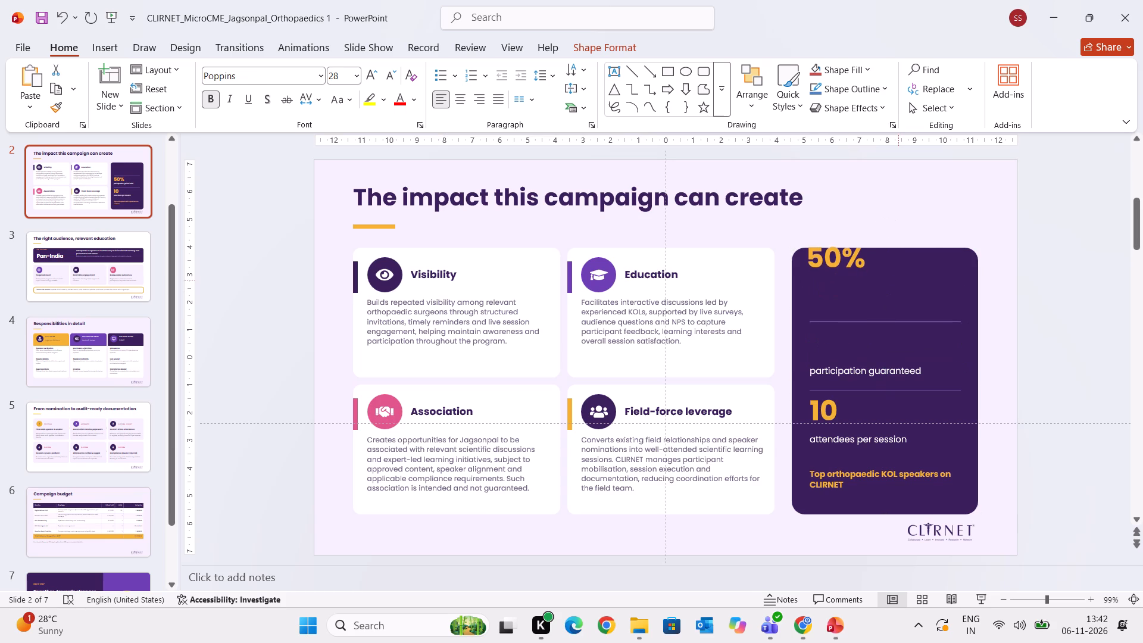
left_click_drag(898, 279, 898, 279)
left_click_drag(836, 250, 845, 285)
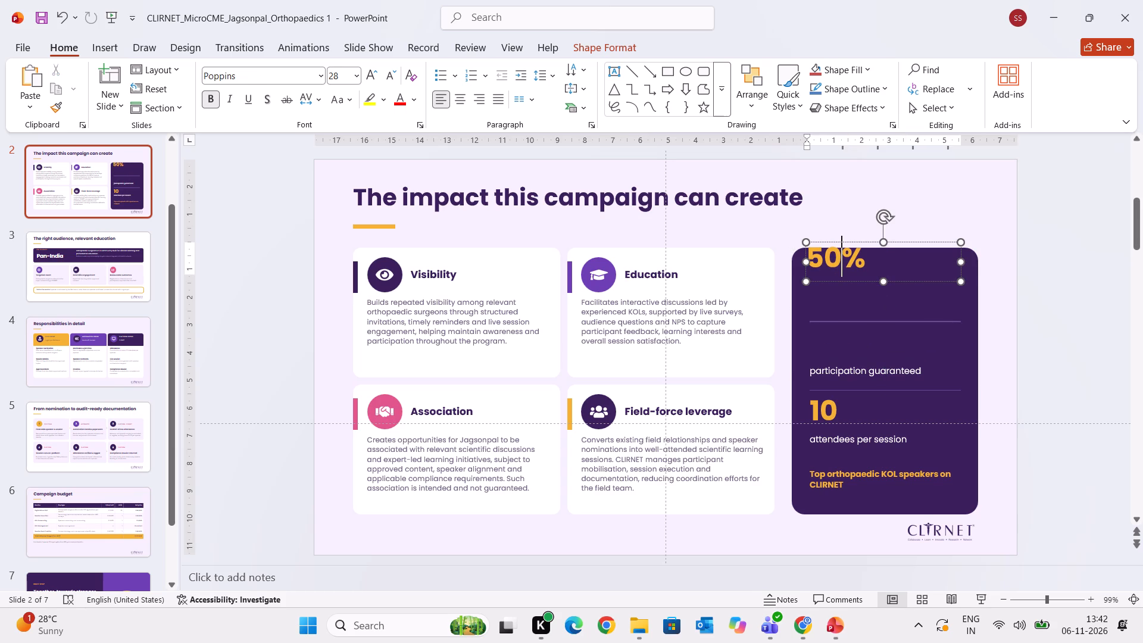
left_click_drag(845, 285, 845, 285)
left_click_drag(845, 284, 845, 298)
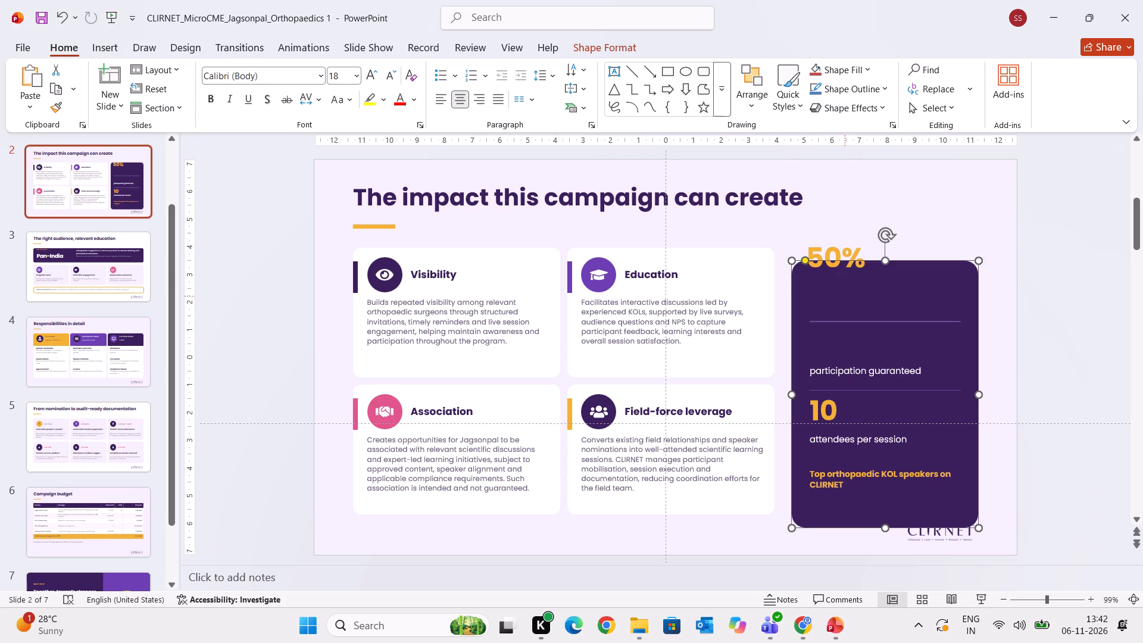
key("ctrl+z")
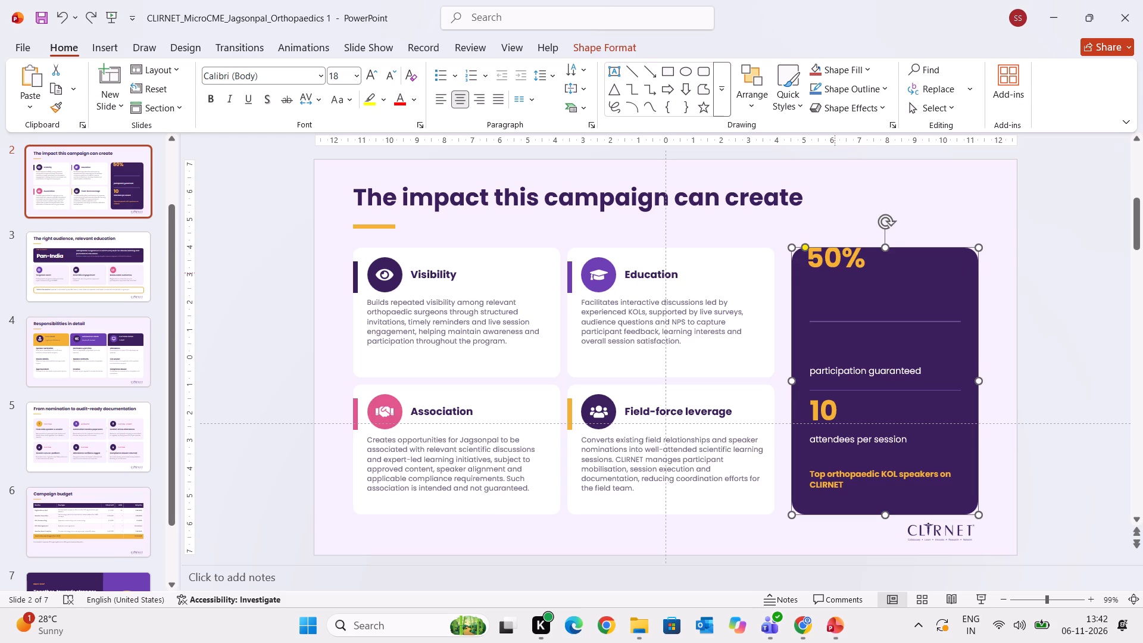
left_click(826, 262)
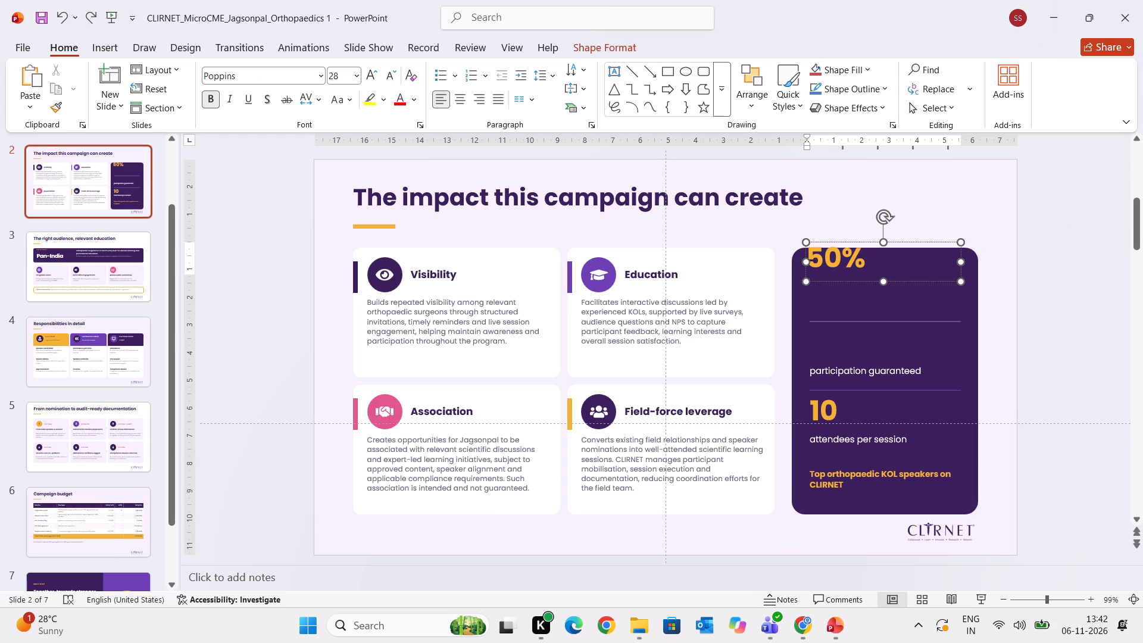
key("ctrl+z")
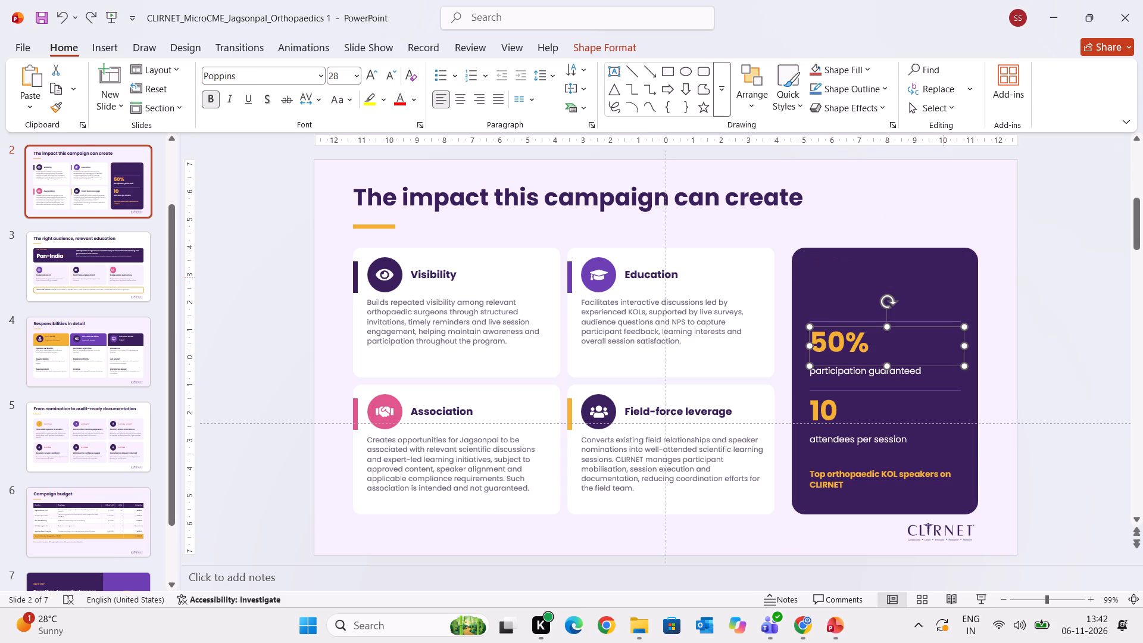
Shorten the dark card from its top edge so it starts just above the divider over the 50% figure.
left_click(929, 264)
left_click_drag(888, 249, 882, 308)
left_click(1029, 349)
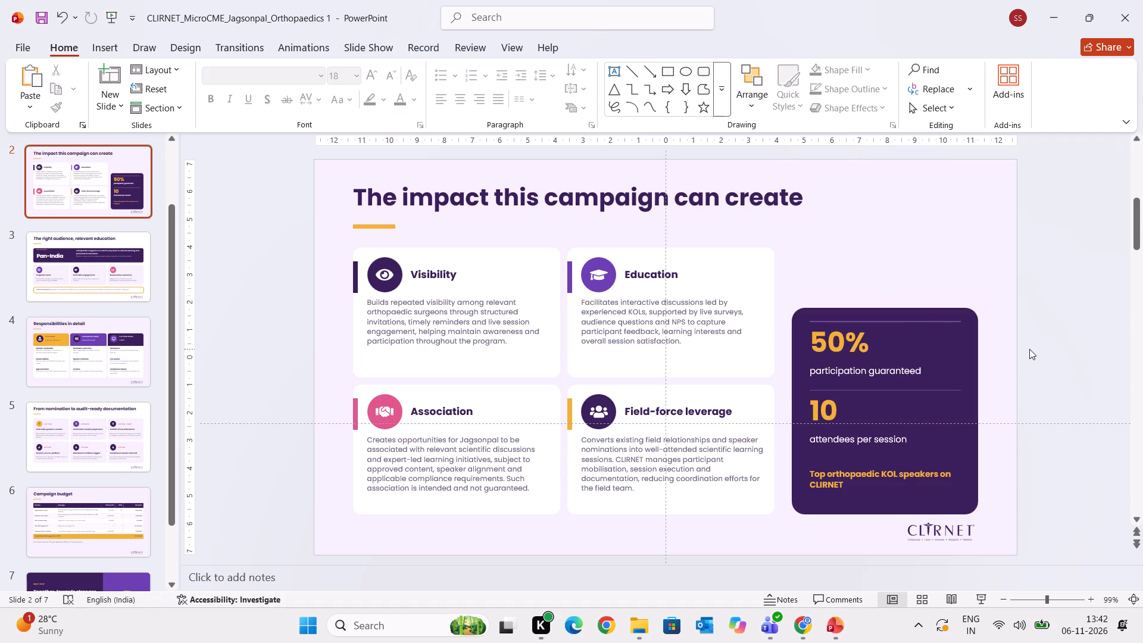
Move the shortened dark card's background upward, slightly past the top of the divider and the 50% figure.
left_click(944, 320)
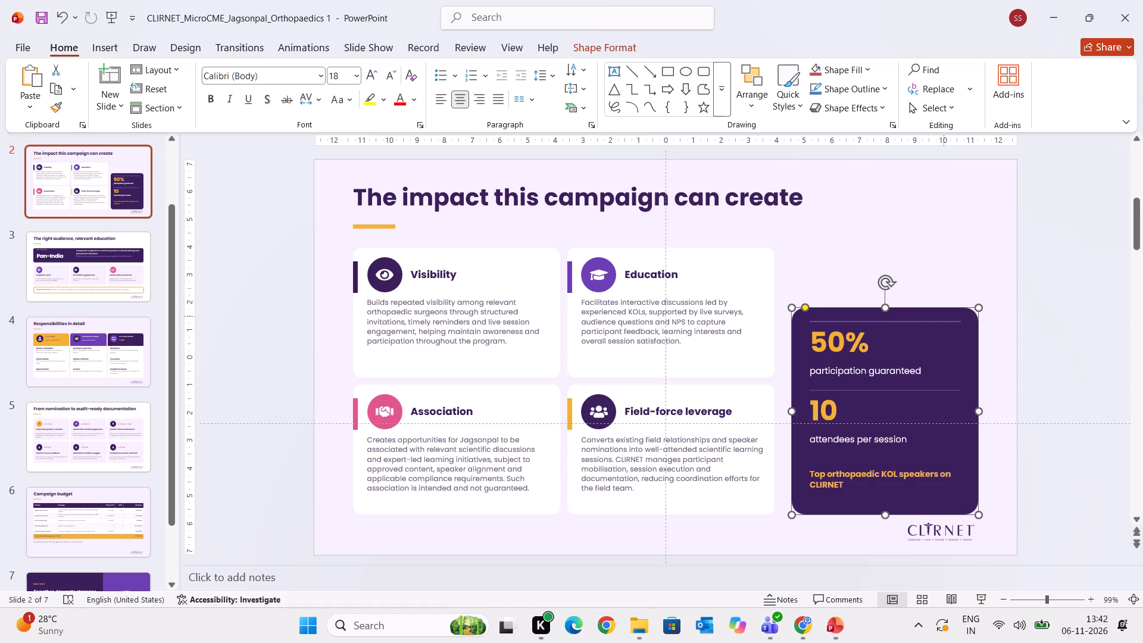
left_click_drag(943, 316, 948, 282)
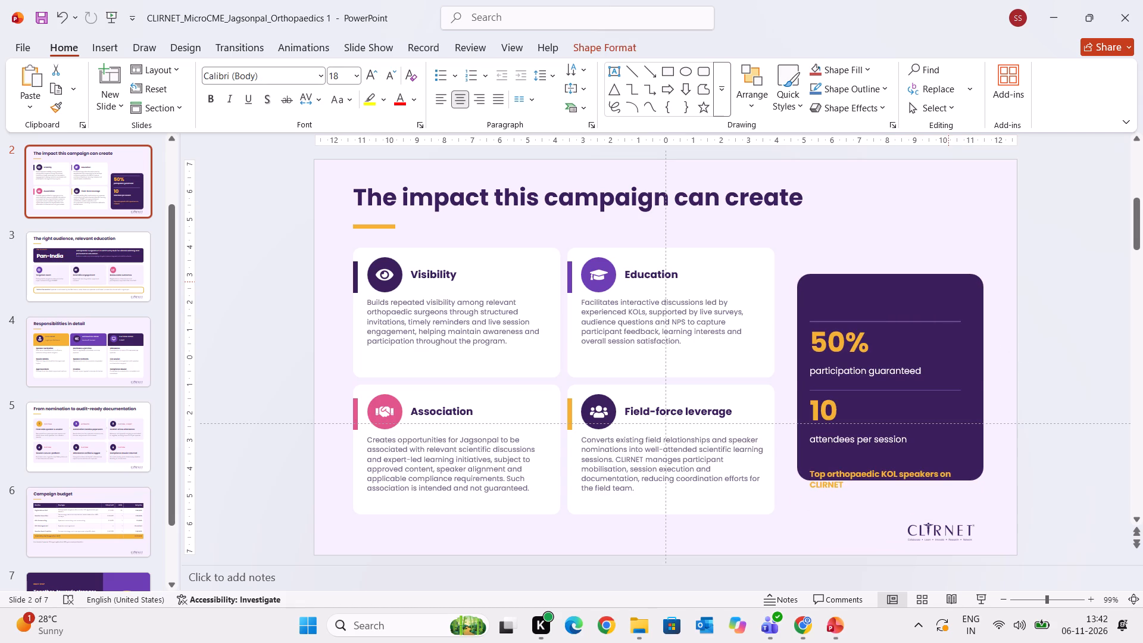
left_click_drag(948, 282, 949, 281)
Delete the divider line above the 50% figure in the dark card.
double_click(867, 321)
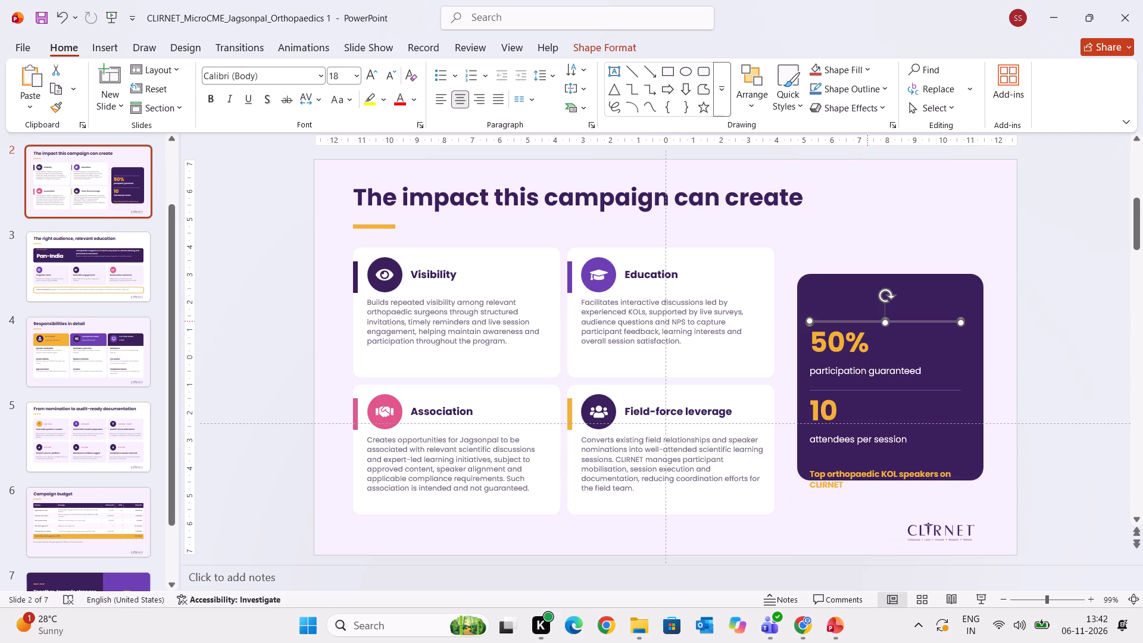
key("Delete")
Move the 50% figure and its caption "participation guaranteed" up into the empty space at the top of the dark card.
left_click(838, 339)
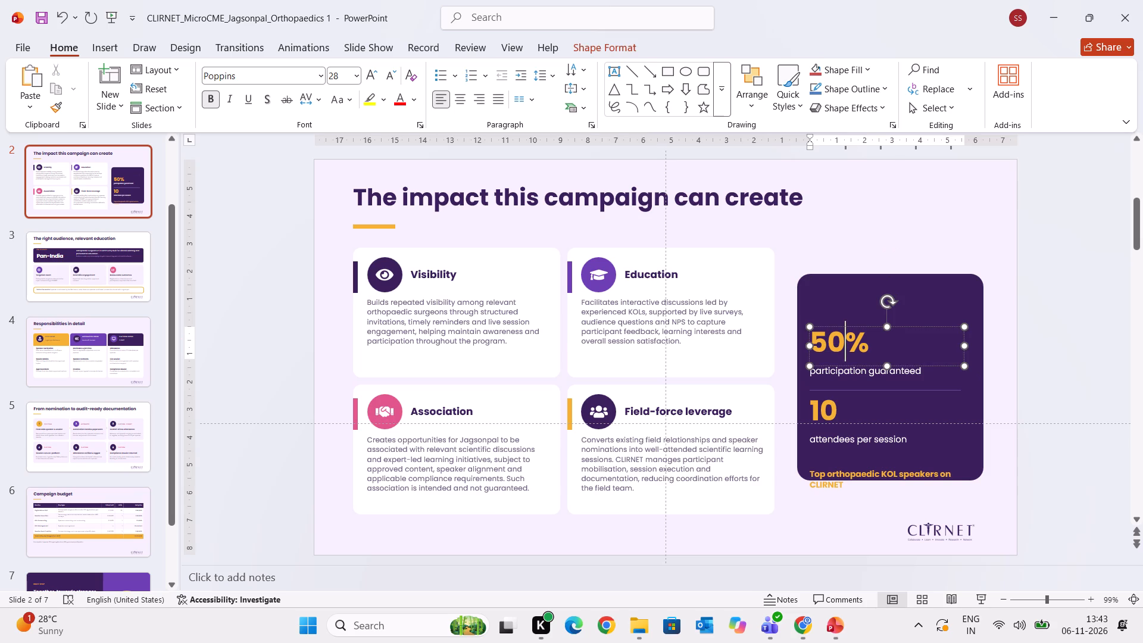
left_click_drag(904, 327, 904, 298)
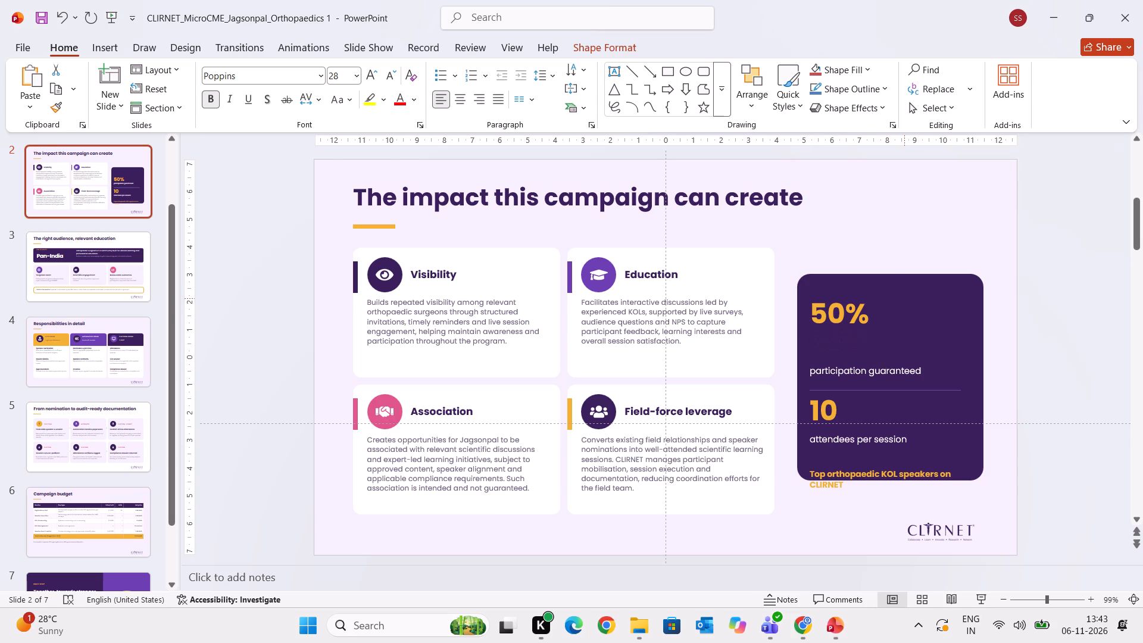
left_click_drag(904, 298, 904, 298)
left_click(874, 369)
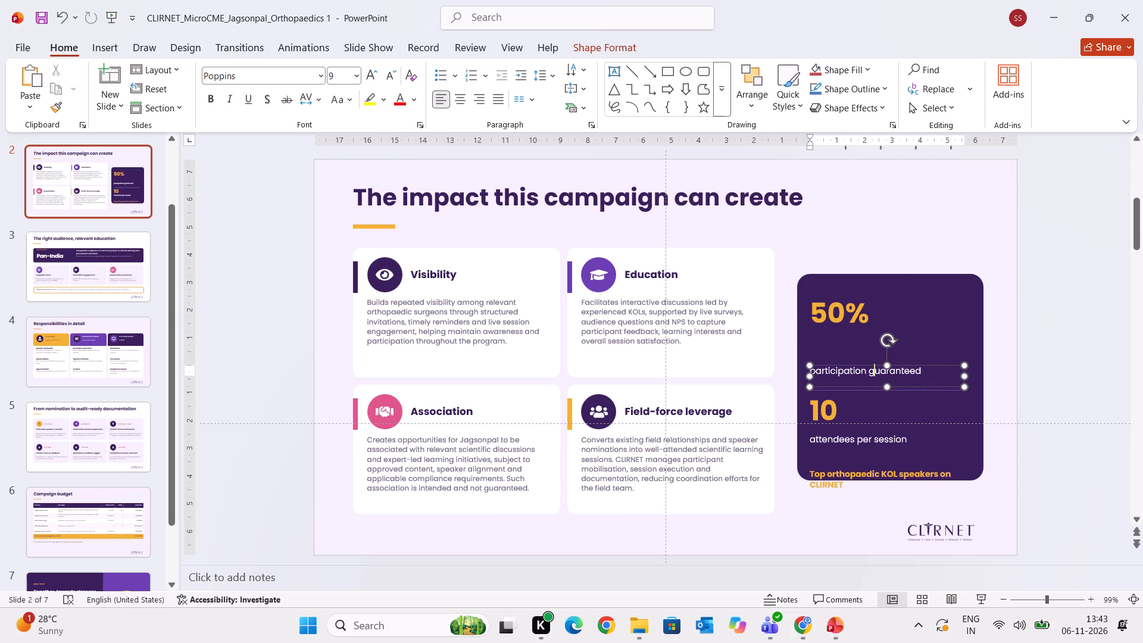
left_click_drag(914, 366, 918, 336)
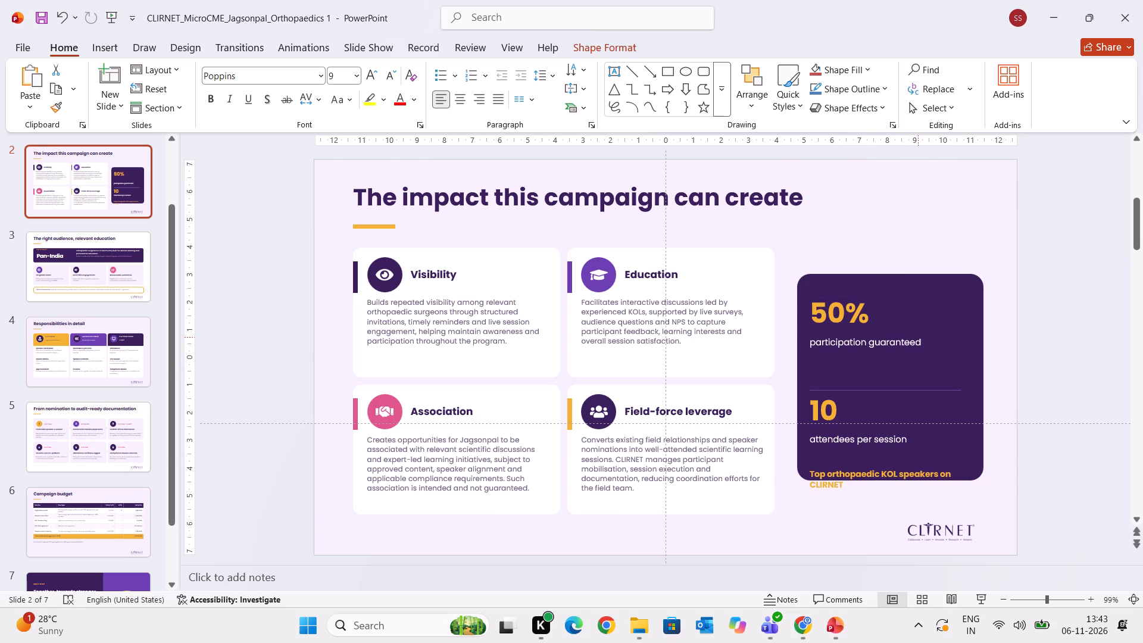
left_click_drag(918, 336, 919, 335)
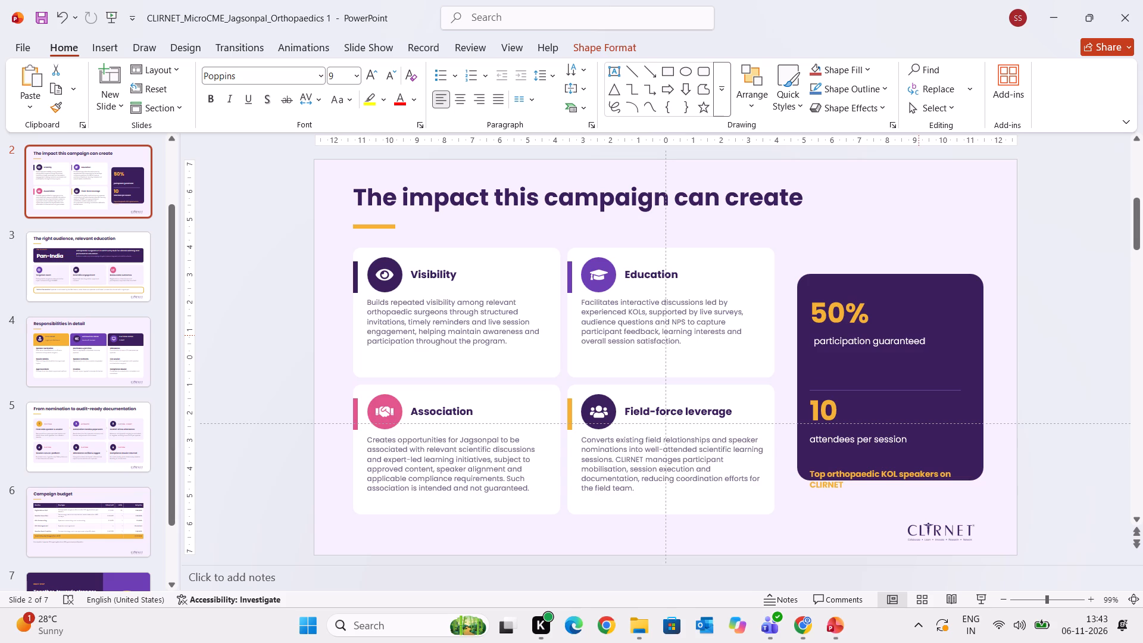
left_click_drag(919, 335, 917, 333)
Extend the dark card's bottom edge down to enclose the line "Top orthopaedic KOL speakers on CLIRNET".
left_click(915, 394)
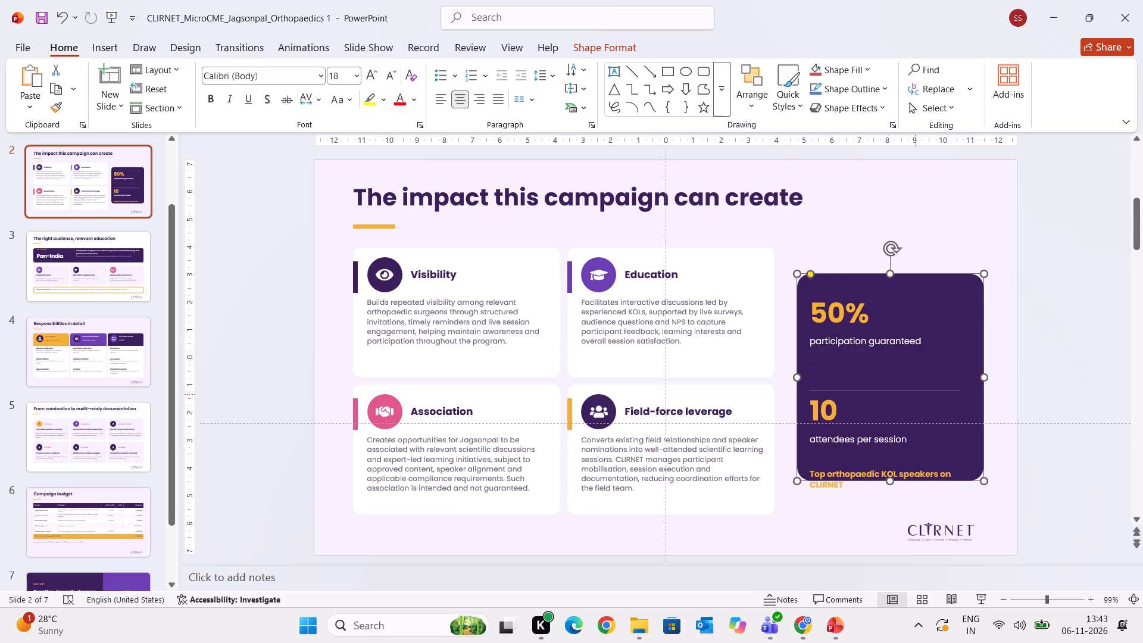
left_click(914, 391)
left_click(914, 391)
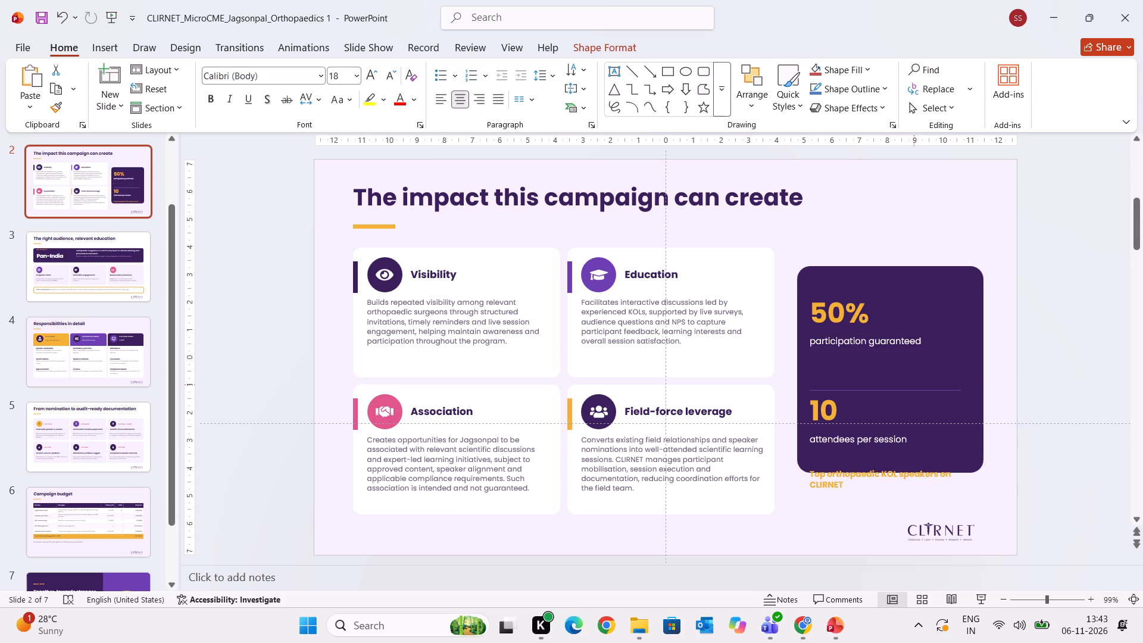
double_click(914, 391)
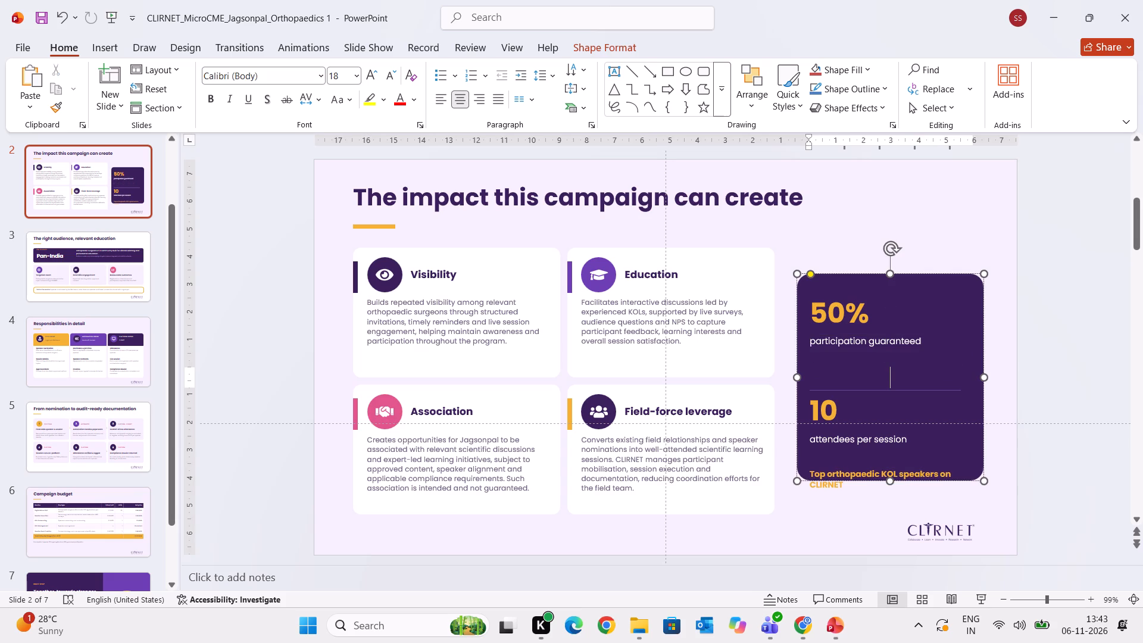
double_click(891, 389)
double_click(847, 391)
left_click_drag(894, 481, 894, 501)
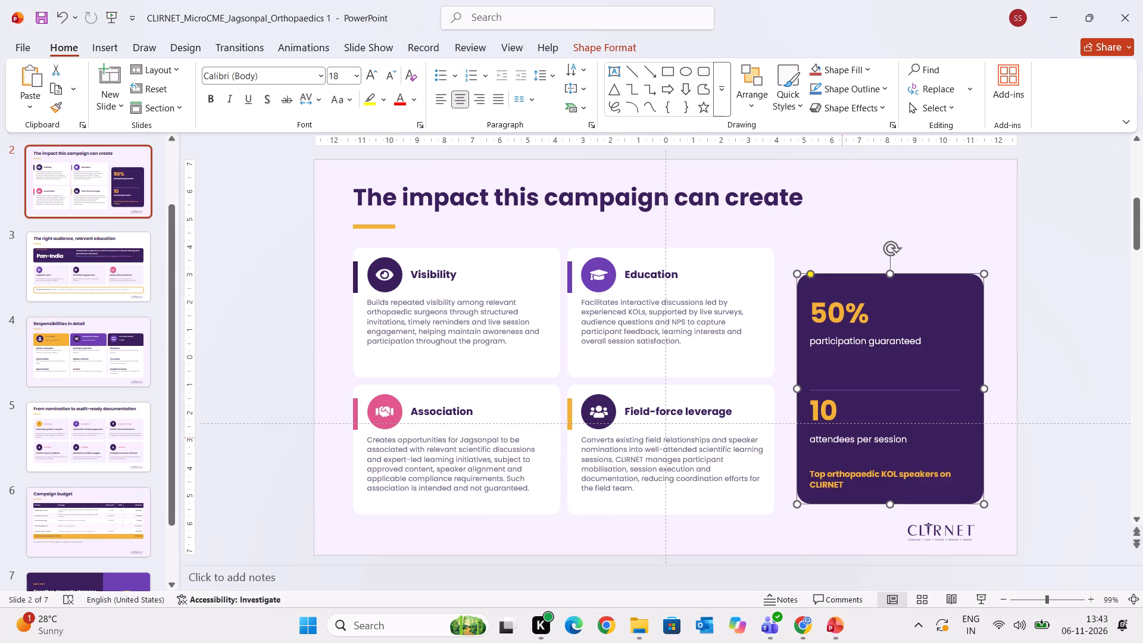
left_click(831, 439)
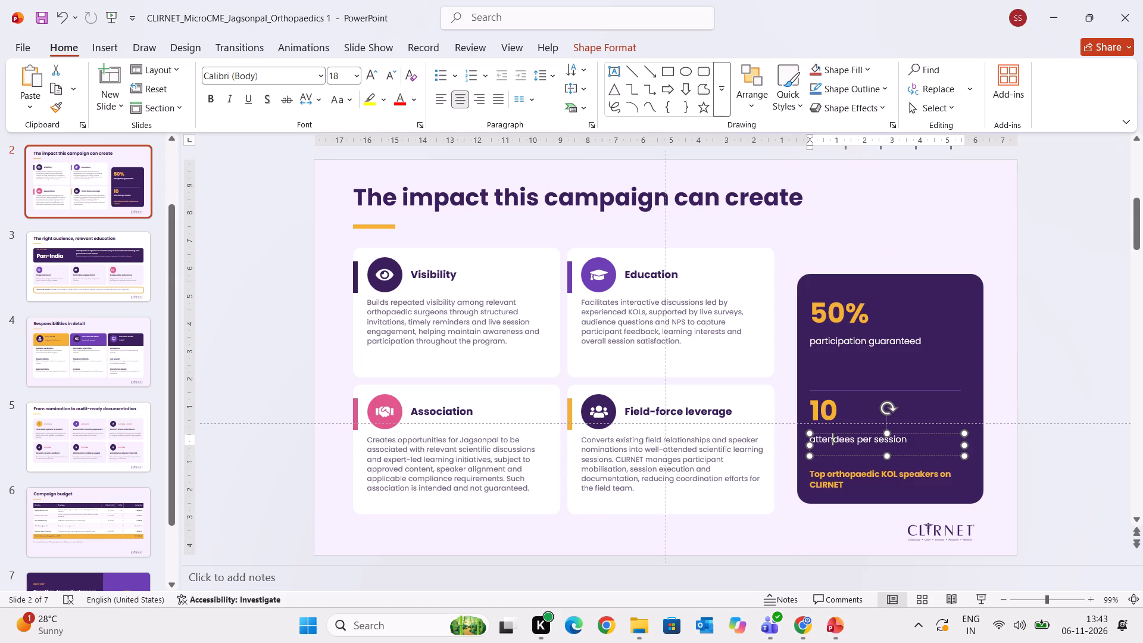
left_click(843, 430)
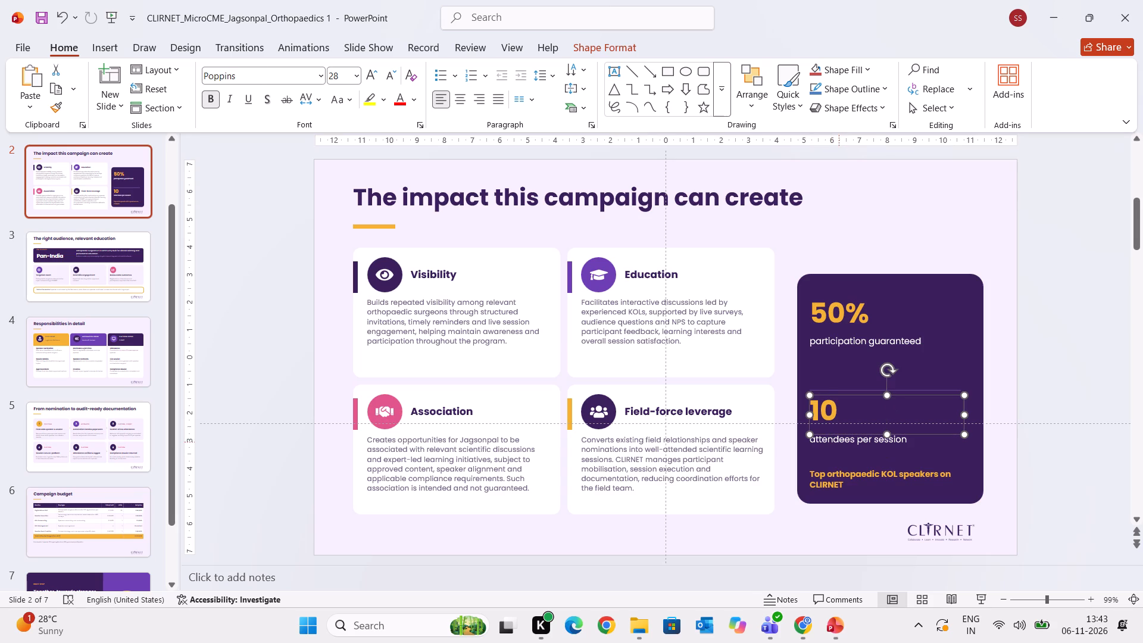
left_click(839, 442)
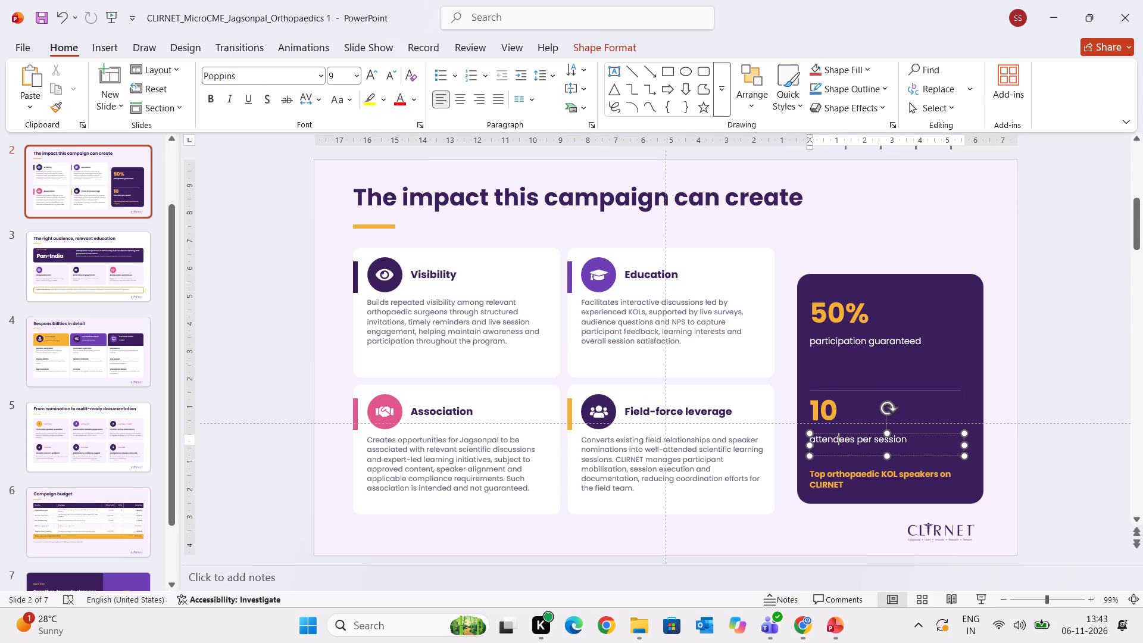
Delete the dark card's background shape from the impact slide.
left_click(908, 306)
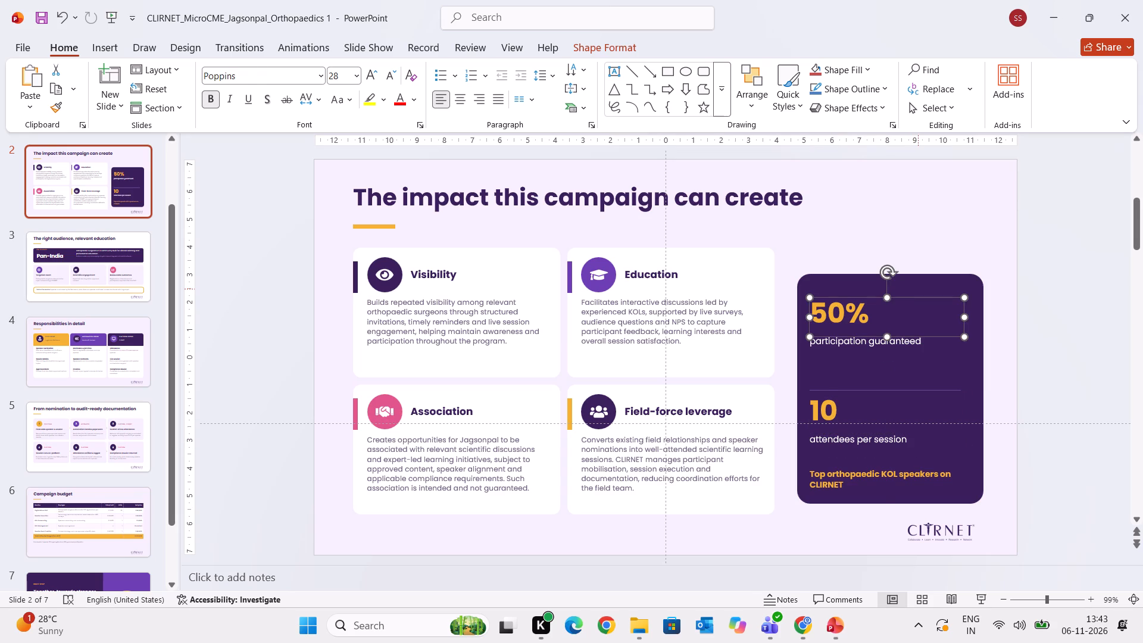
left_click(918, 289)
key("Delete")
Delete the 50% figure and its caption "participation guaranteed" from the impact slide.
left_click(841, 317)
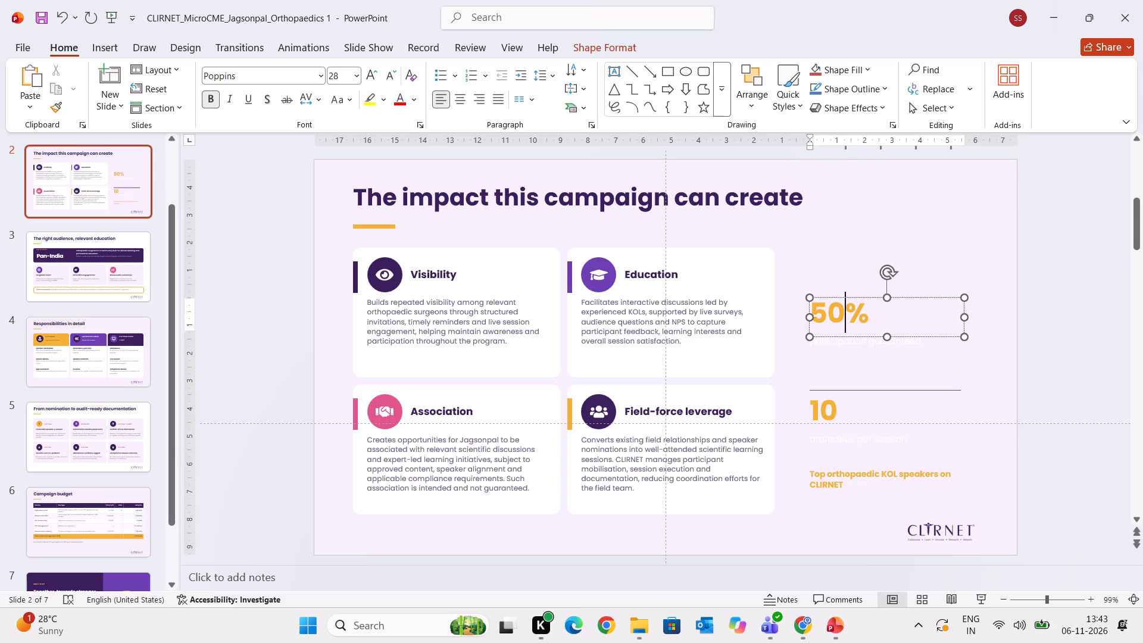
left_click(869, 296)
key("Delete")
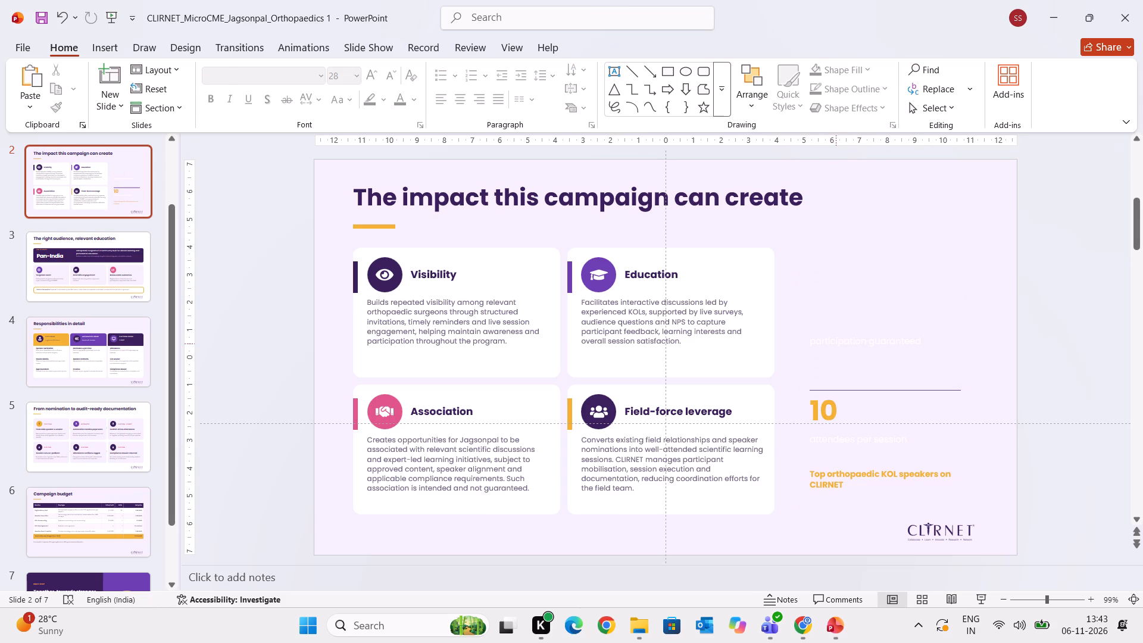
left_click(835, 345)
left_click(851, 336)
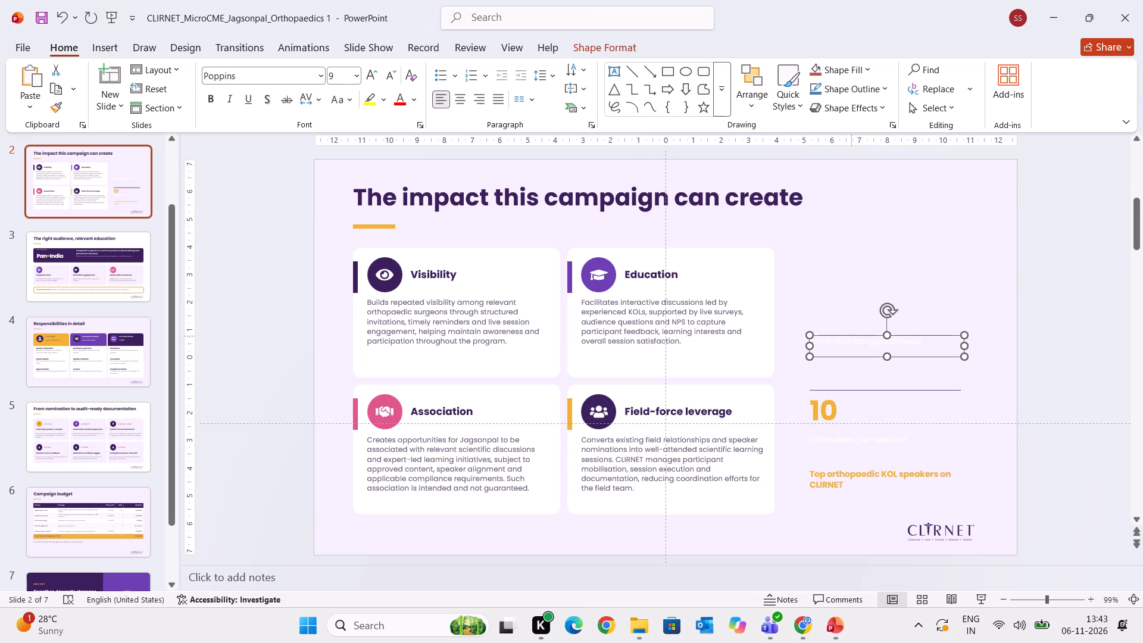
key("Delete")
Delete the remaining card text: the figure 10, "attendees per session" and "Top orthopaedic KOL speakers on CLIRNET".
left_click(853, 389)
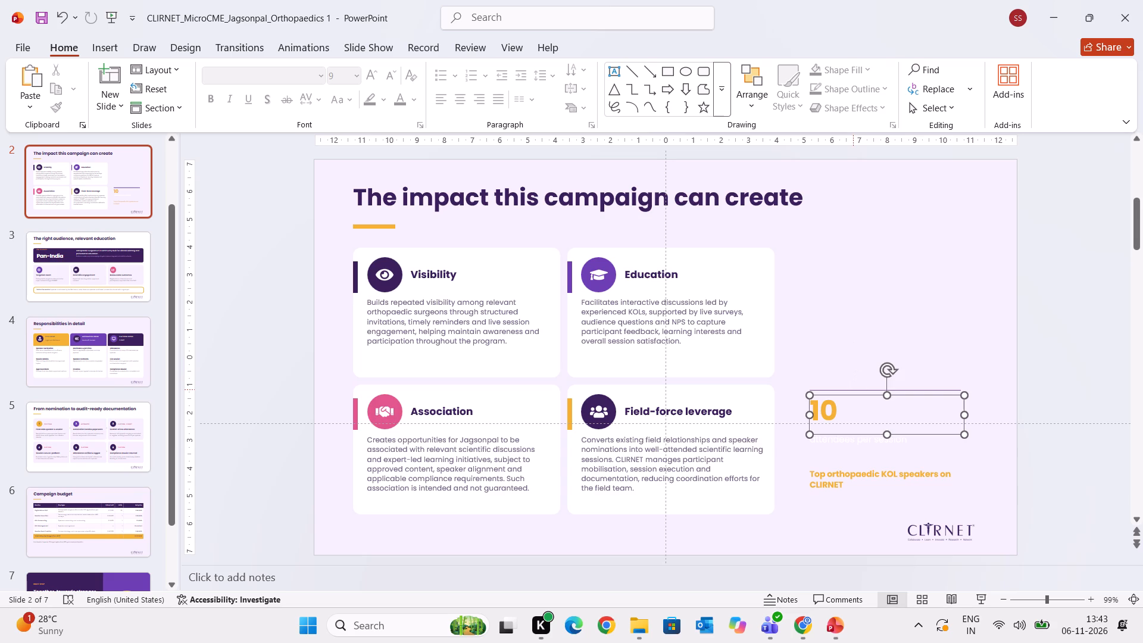
key("Delete")
left_click(835, 436)
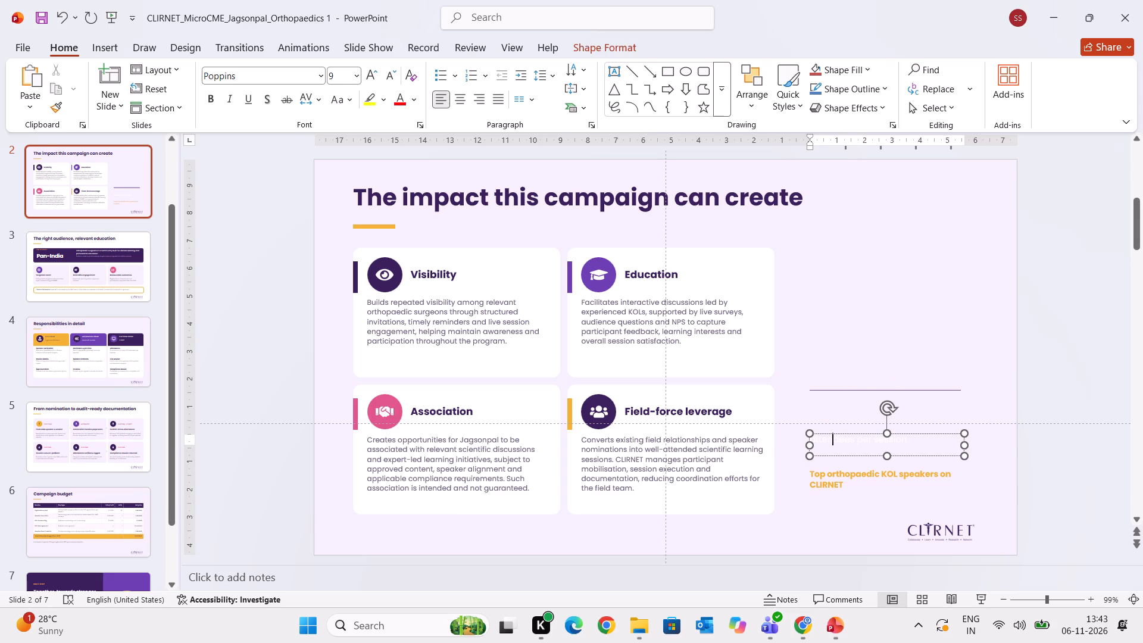
left_click(842, 433)
key("Delete")
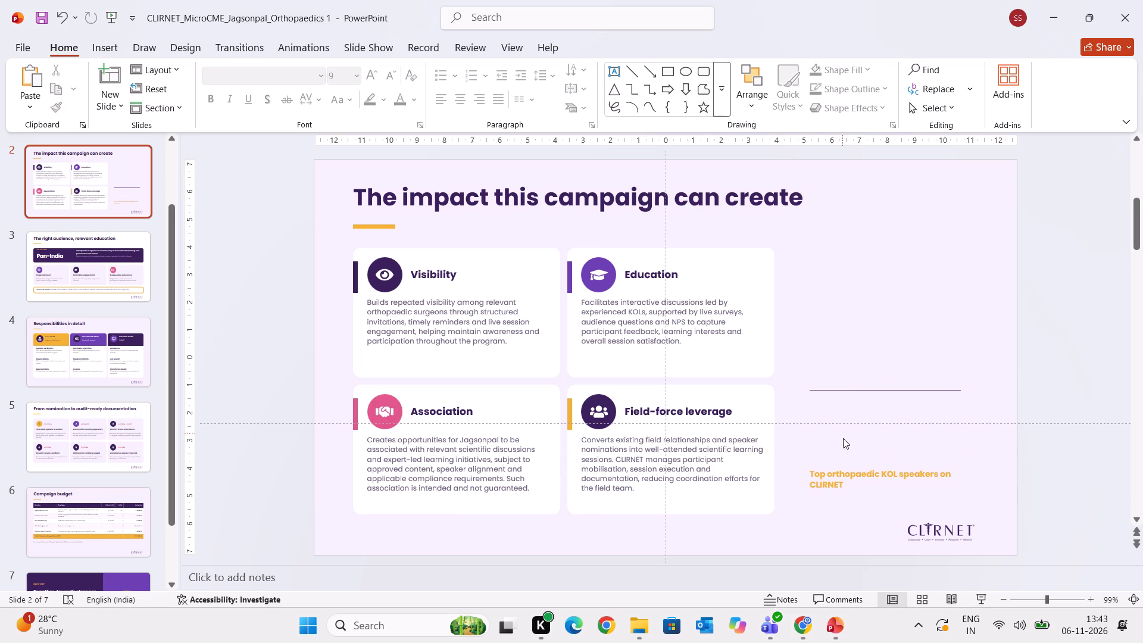
left_click(836, 475)
left_click(838, 470)
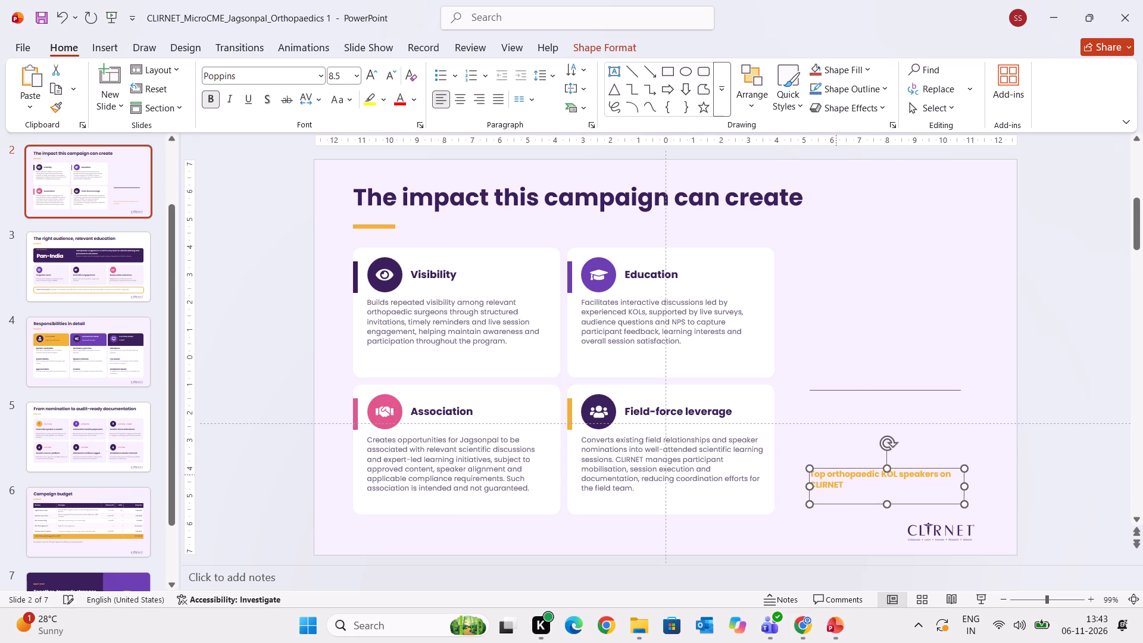
key("Delete")
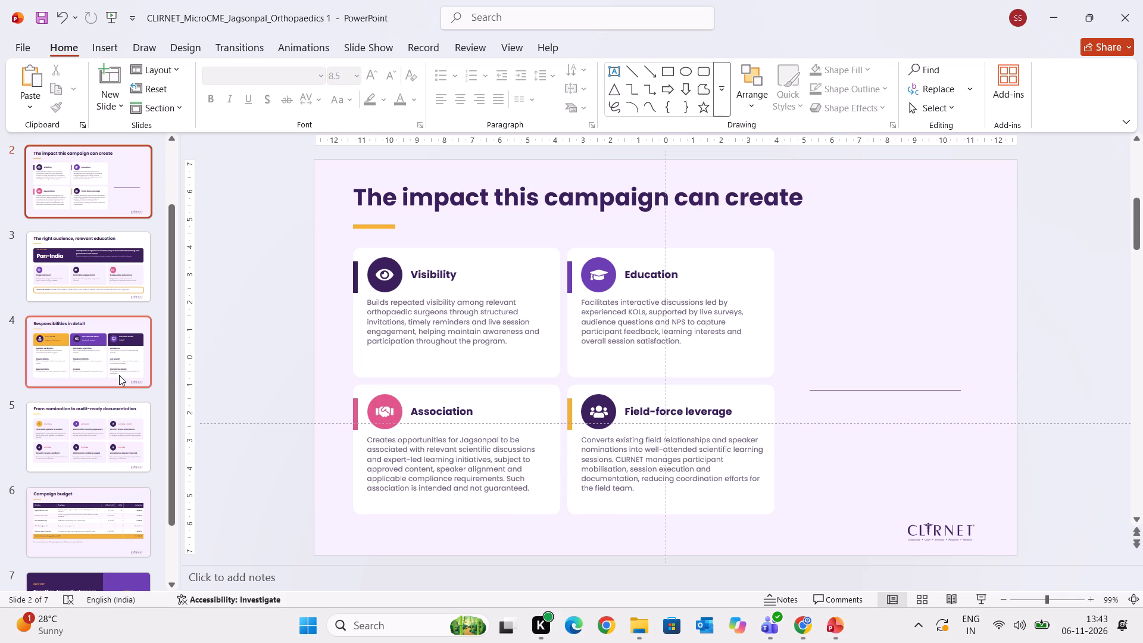
Review the deck's slides, including the Campaign budget footnote and the closing slide, and return to "The impact this campaign can create".
left_click(119, 375)
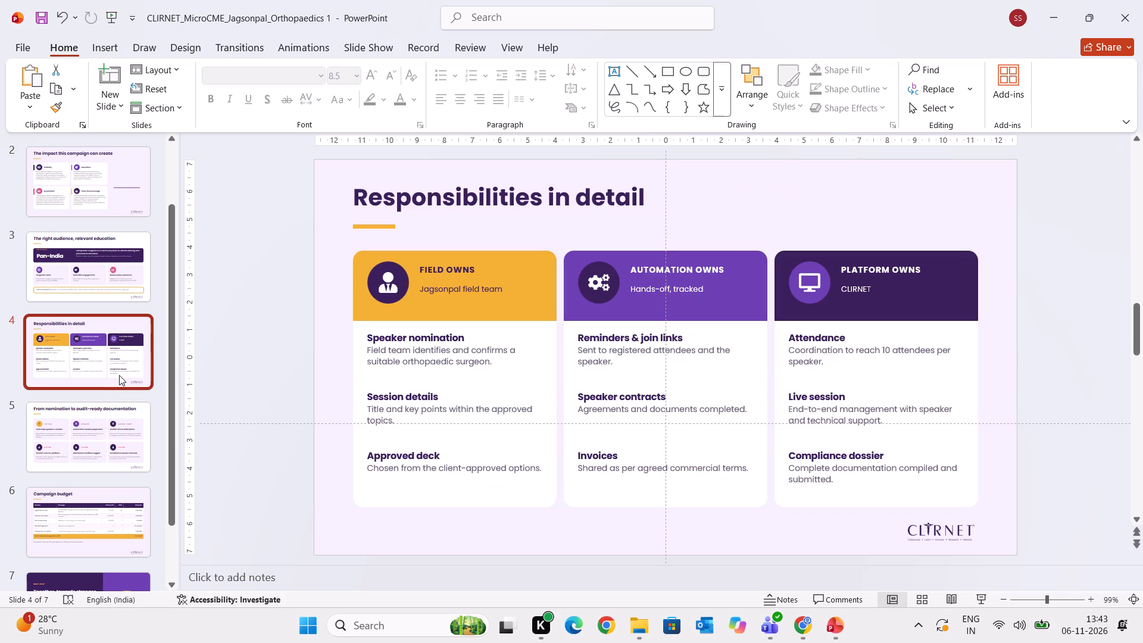
key("Down")
key("Down")
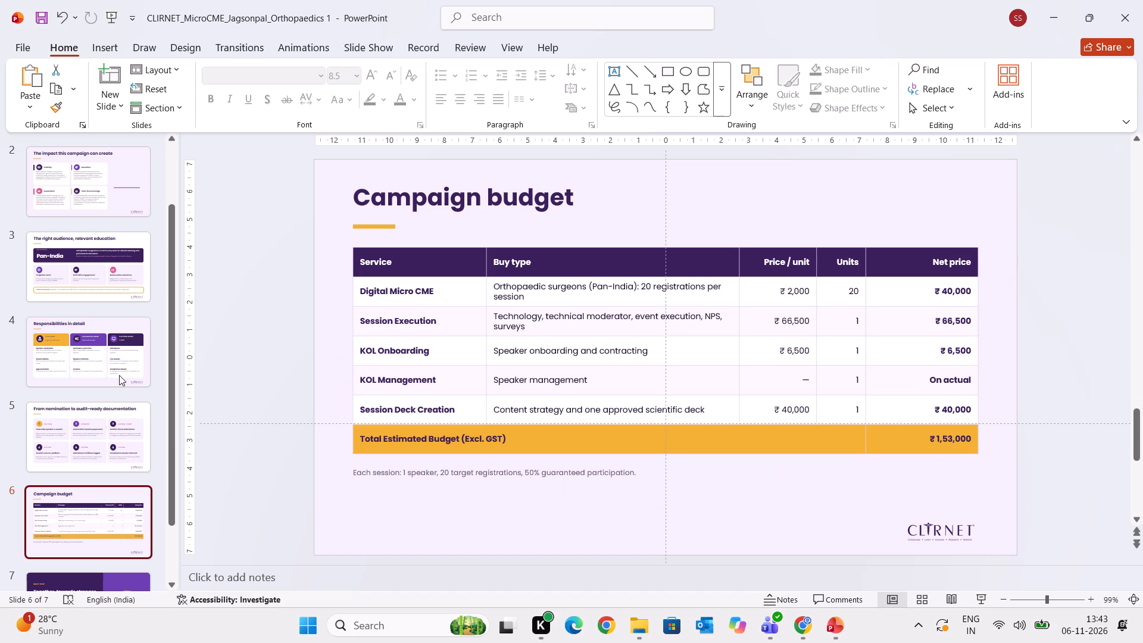
left_click(494, 473)
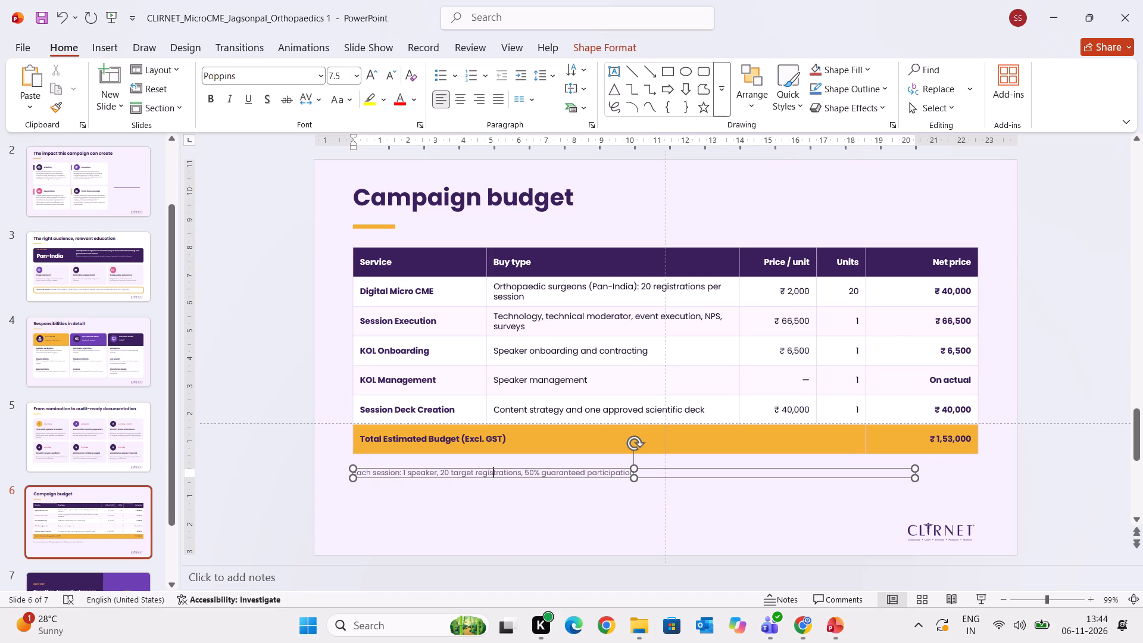
left_click(262, 458)
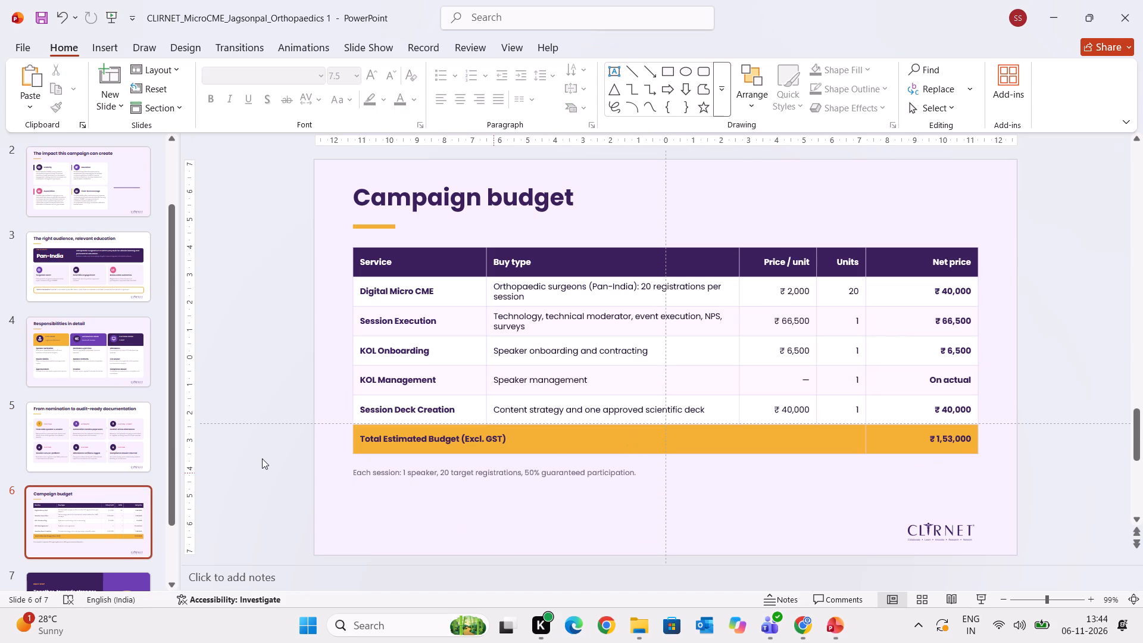
key("Down")
key("Down")
key("Up")
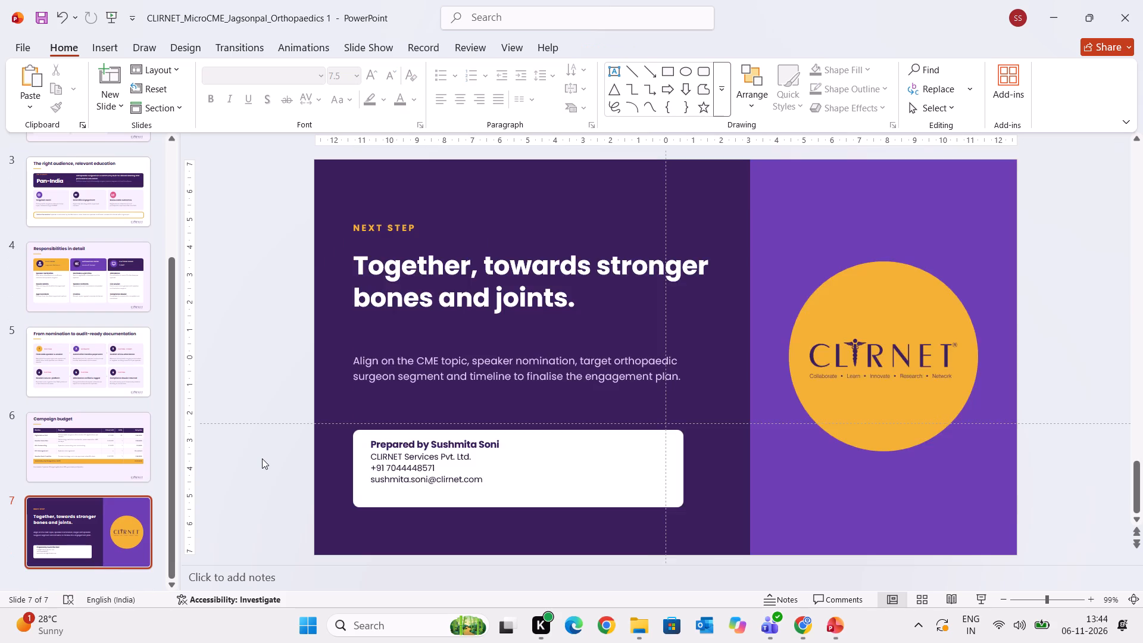
key("Up")
key("Up")
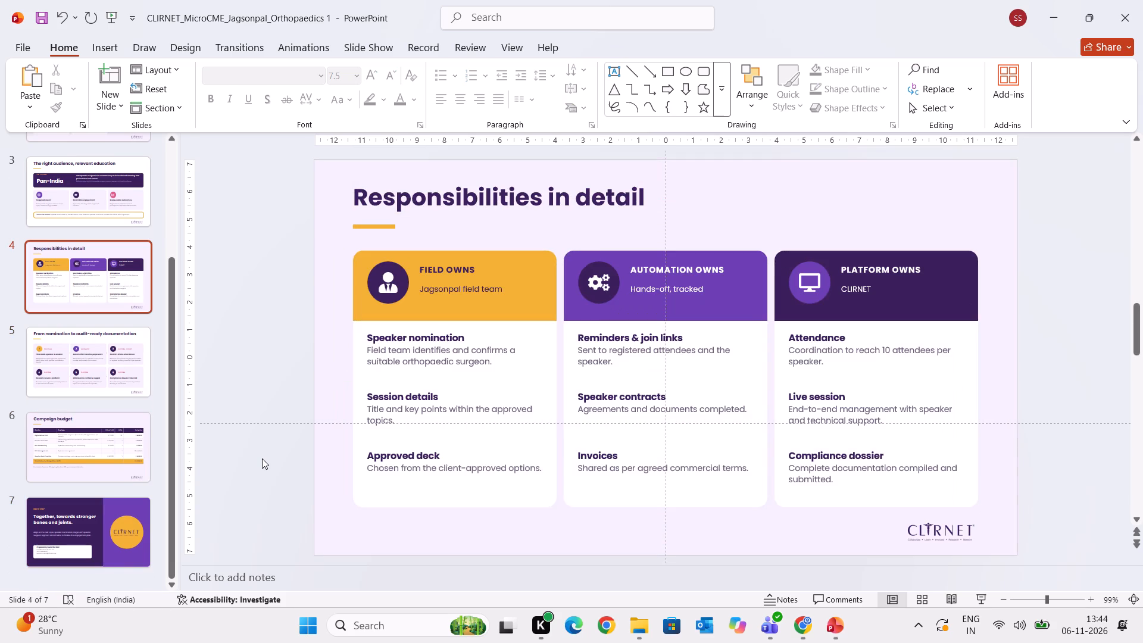
key("Up")
key("Up")
key("Up")
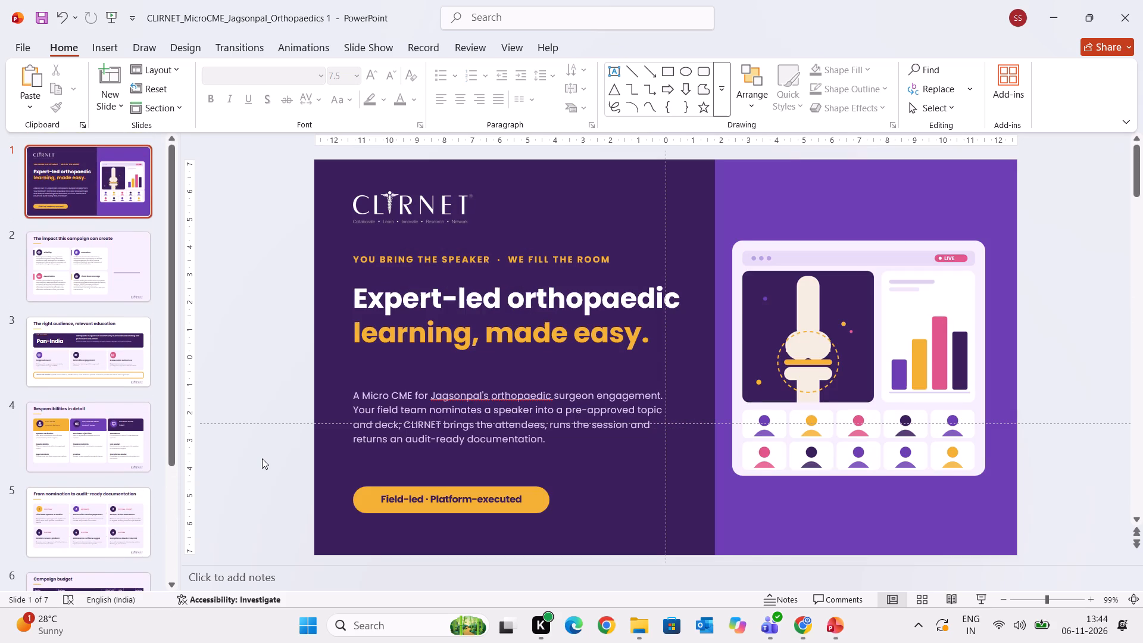
key("Up")
key("Down")
key("Up")
key("Down")
key("Down")
key("Up")
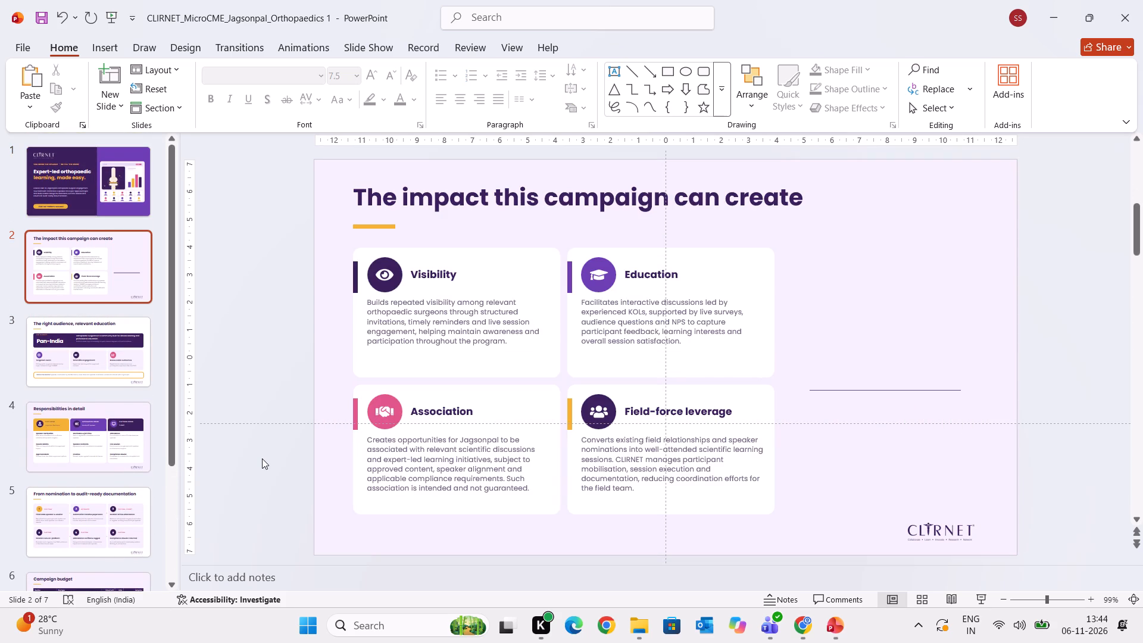
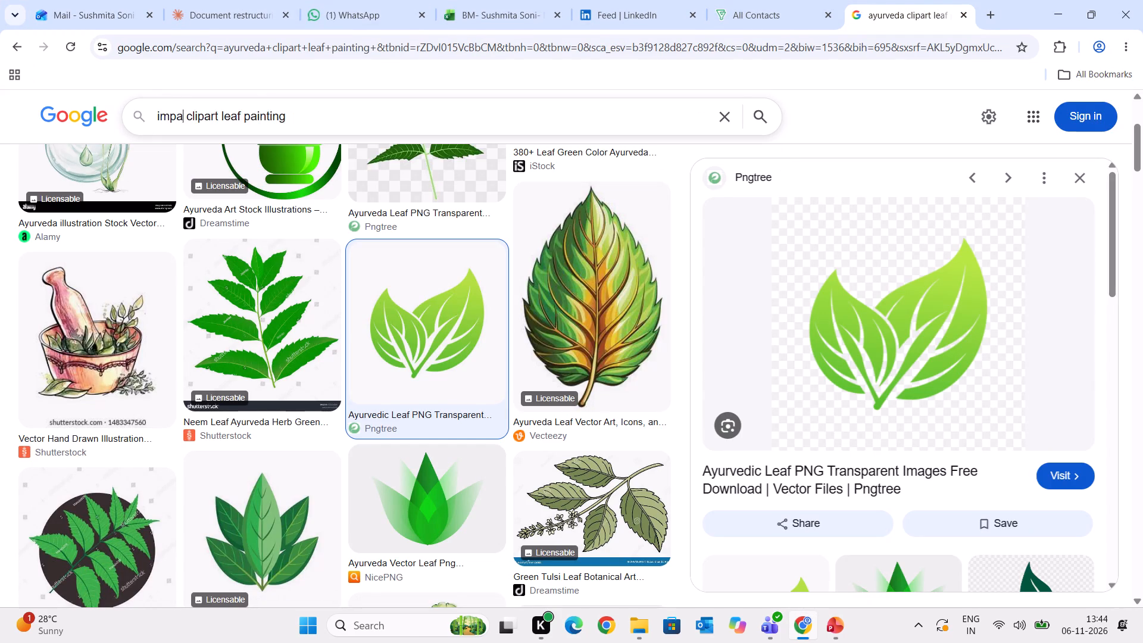
type("ct")
key("Return")
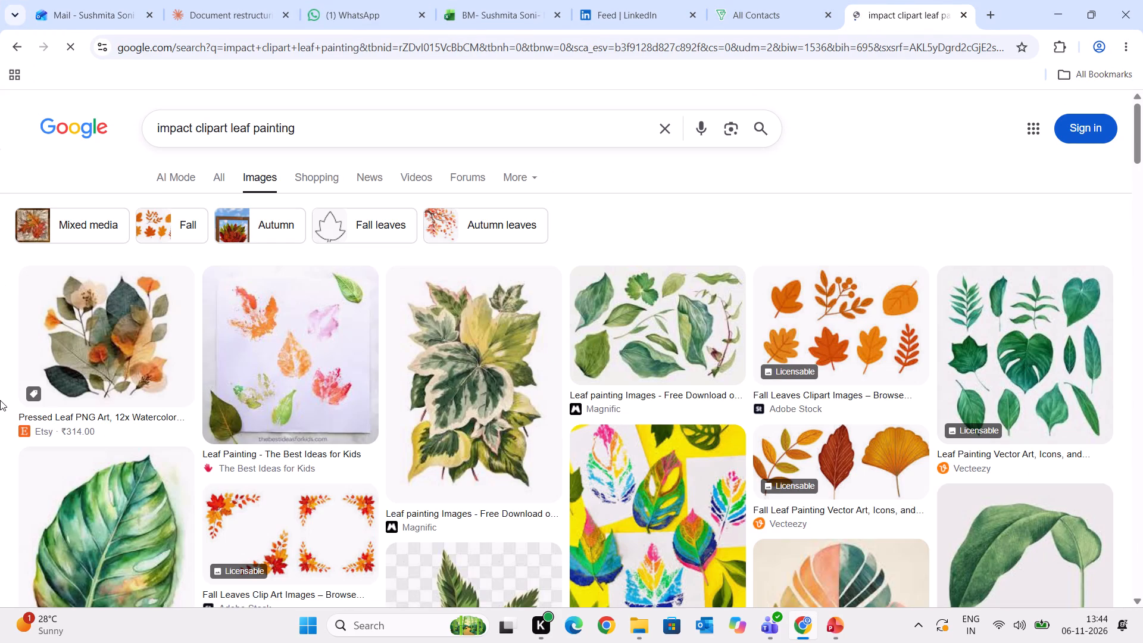
left_click(249, 126)
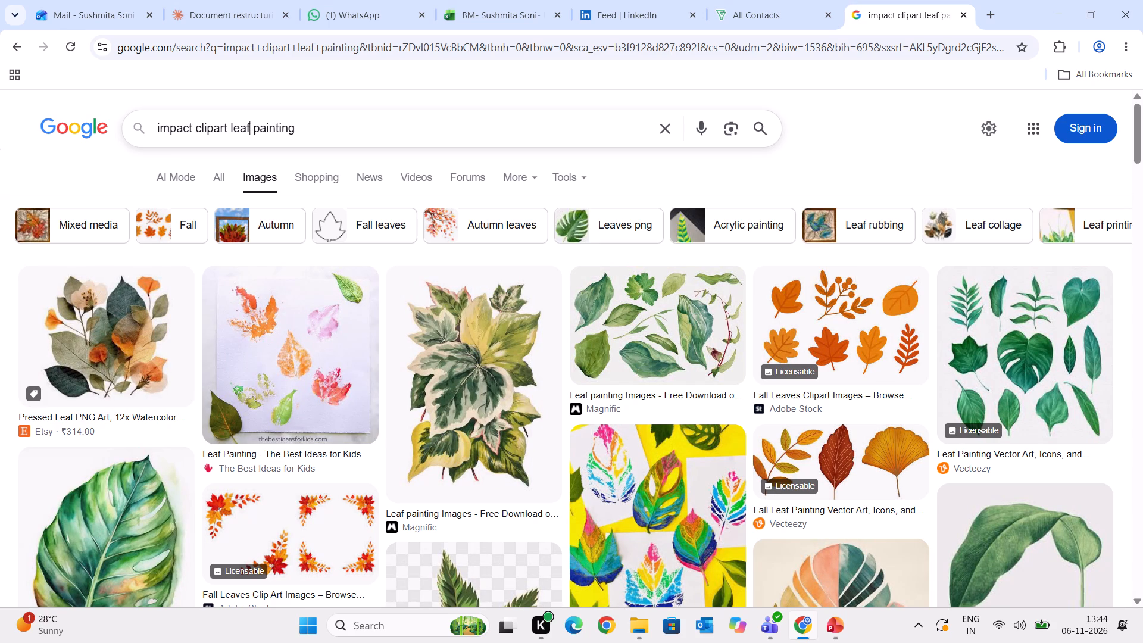
key("BackSpace")
key("BackSpace")
key("BackSpace")
key("BackSpace")
key("BackSpace")
key("BackSpace")
key("BackSpace")
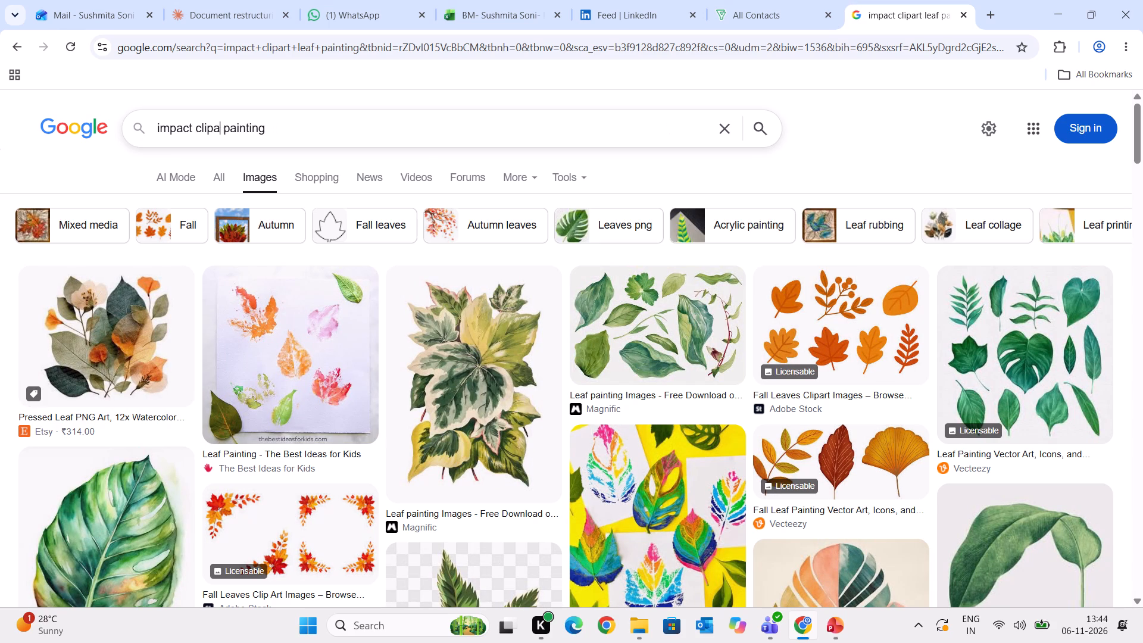
key("BackSpace")
key("BackSpace")
key("BackSpace")
key("BackSpace")
key("BackSpace")
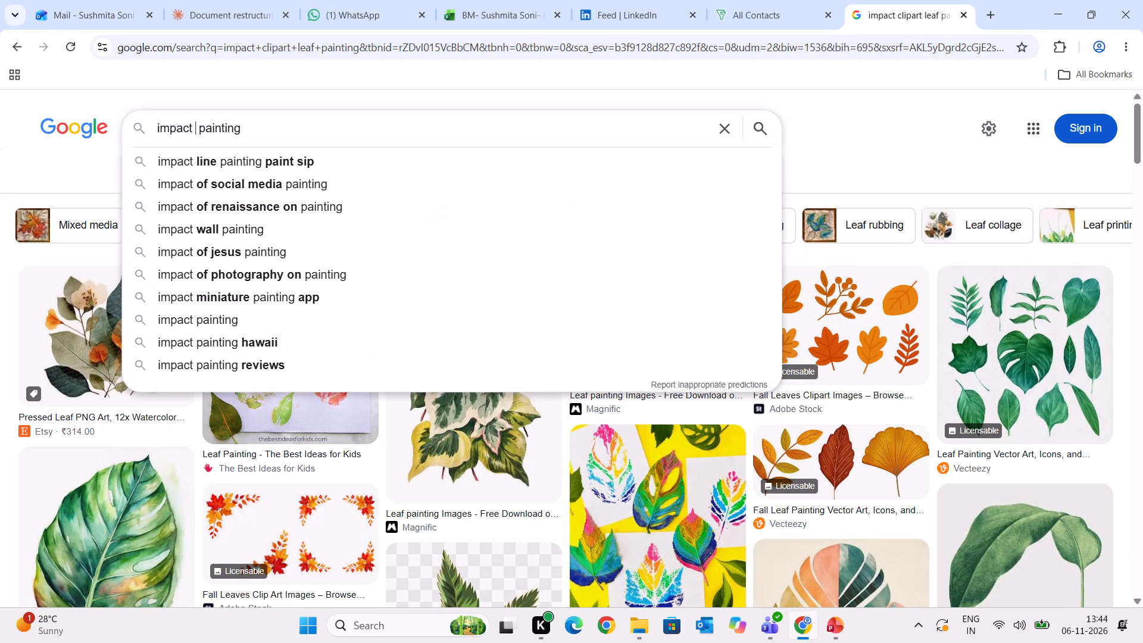
type("of campaign")
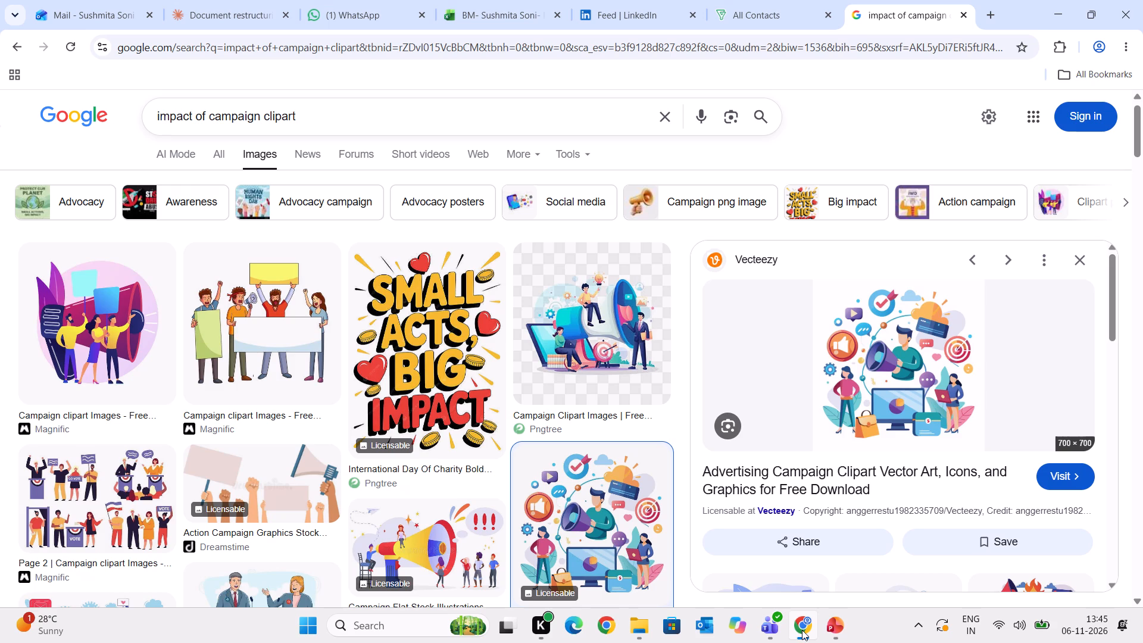
left_click(840, 623)
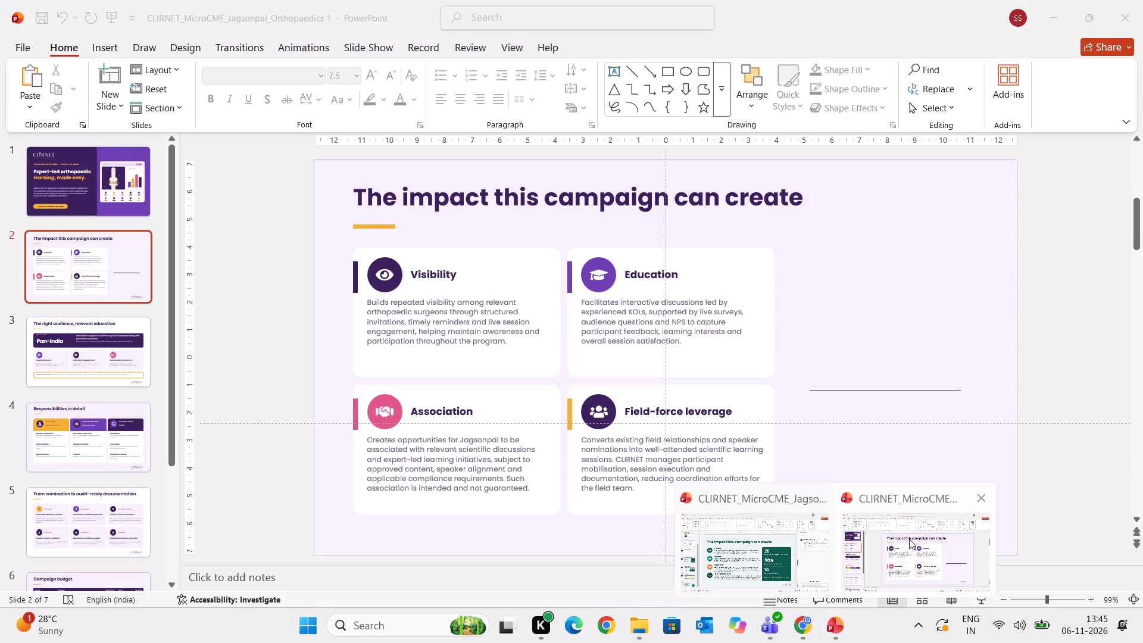
left_click(909, 539)
key("ctrl+v")
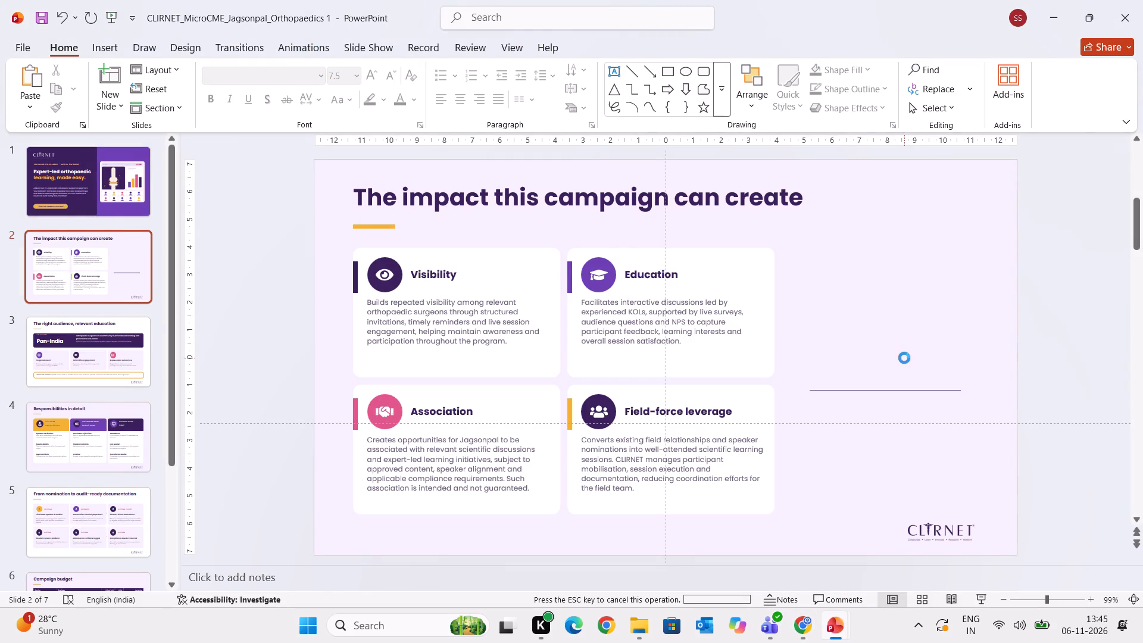
left_click_drag(655, 337, 877, 370)
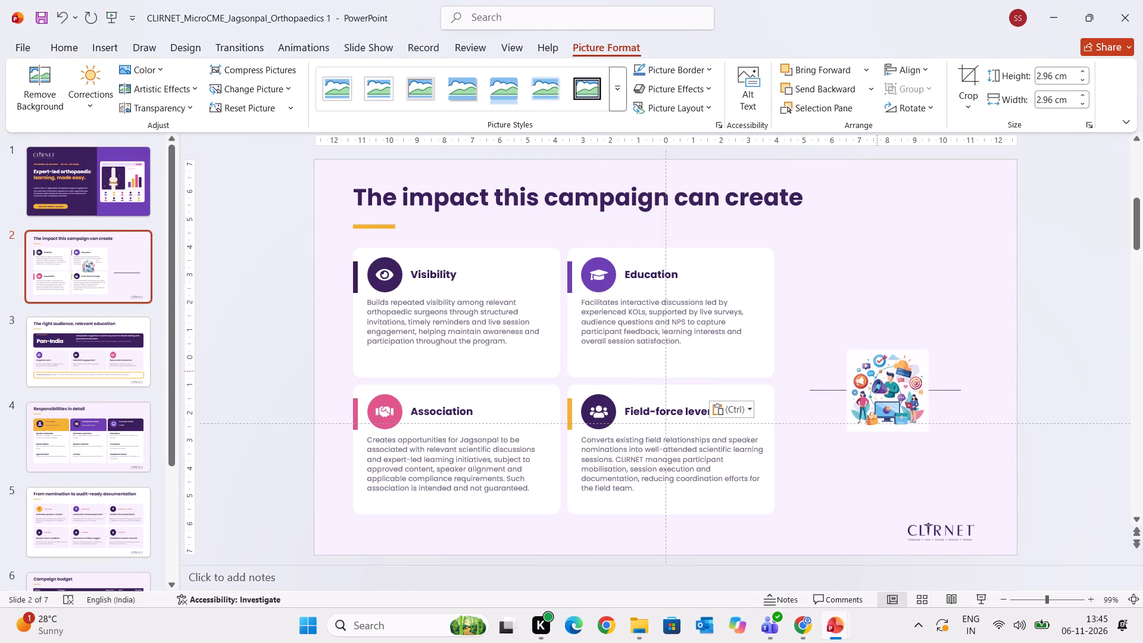
left_click_drag(877, 370, 877, 369)
Enlarge the pasted illustration and reposition it in the empty space beside the four cards.
left_click_drag(930, 349, 965, 267)
left_click_drag(923, 351, 872, 385)
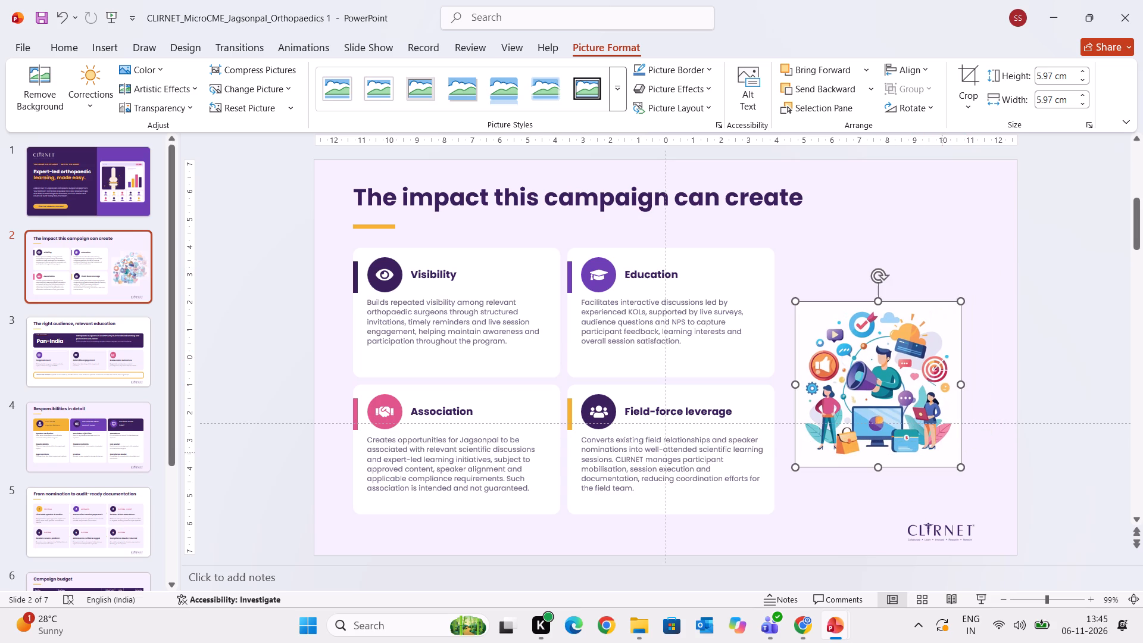
left_click_drag(963, 466, 980, 494)
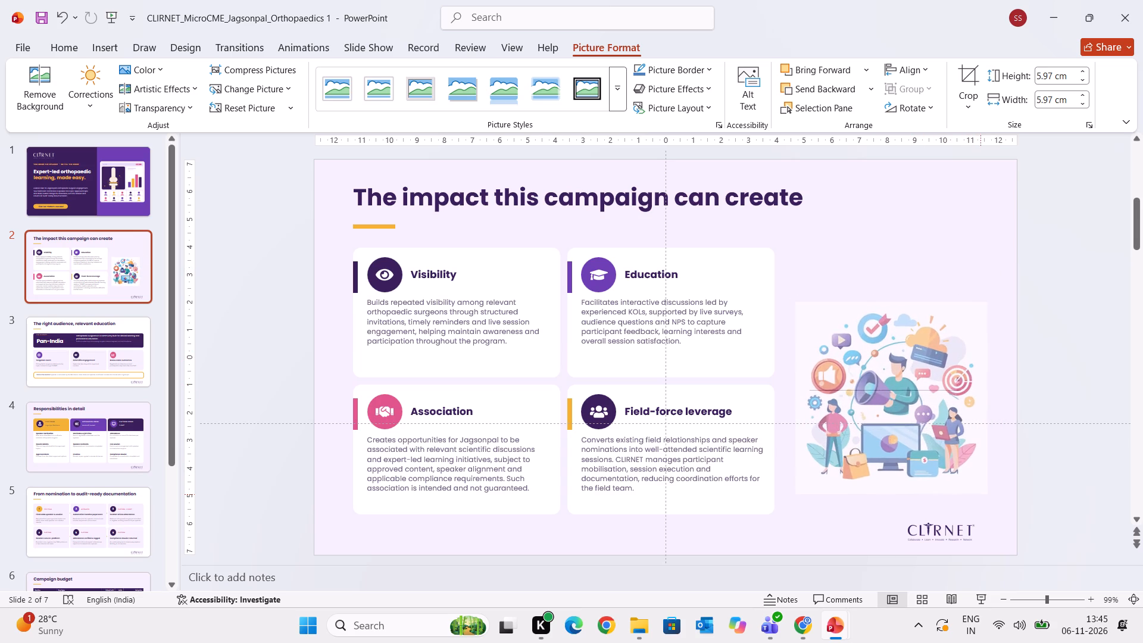
left_click_drag(980, 494, 985, 497)
left_click(1047, 503)
Nudge the illustration slightly upward, away from the CLIRNET logo.
left_click(925, 402)
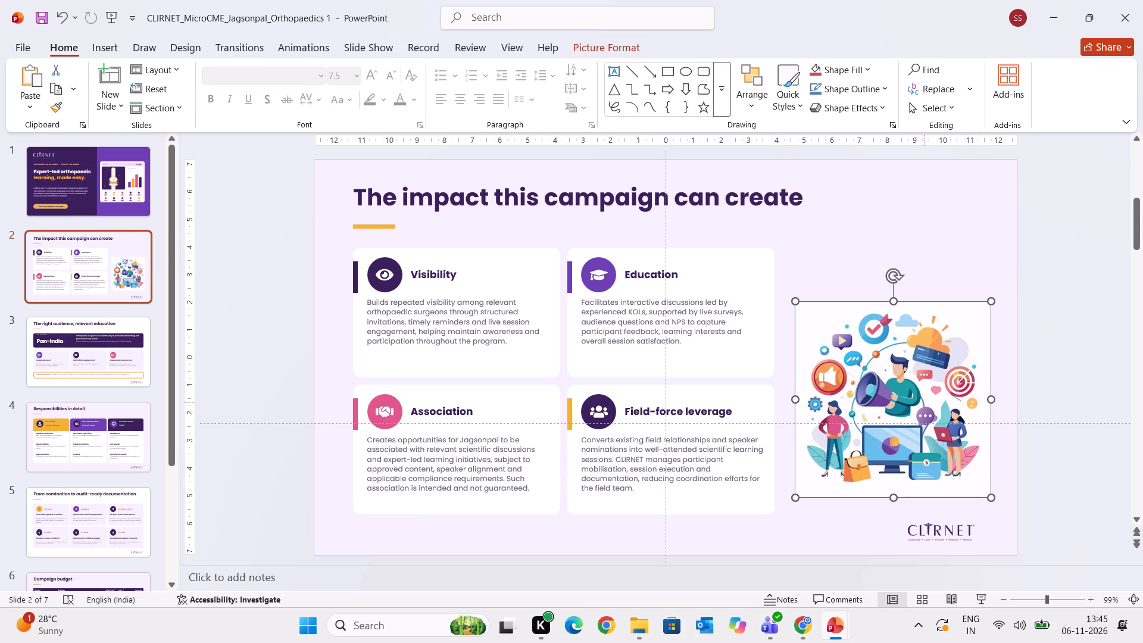
key("Up")
key("Up")
key("Up")
key("Up")
key("Up")
key("Up")
key("Up")
key("Up")
key("Up")
key("Up")
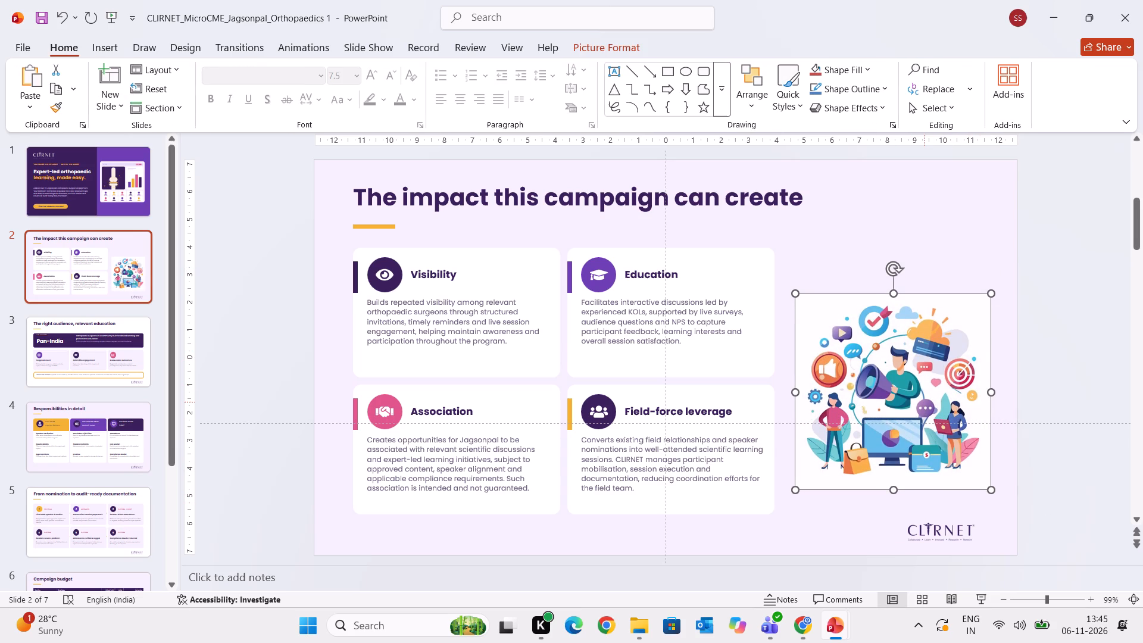
key("Up")
Enlarge the illustration to about 7.8 cm square.
left_click_drag(991, 288, 992, 285)
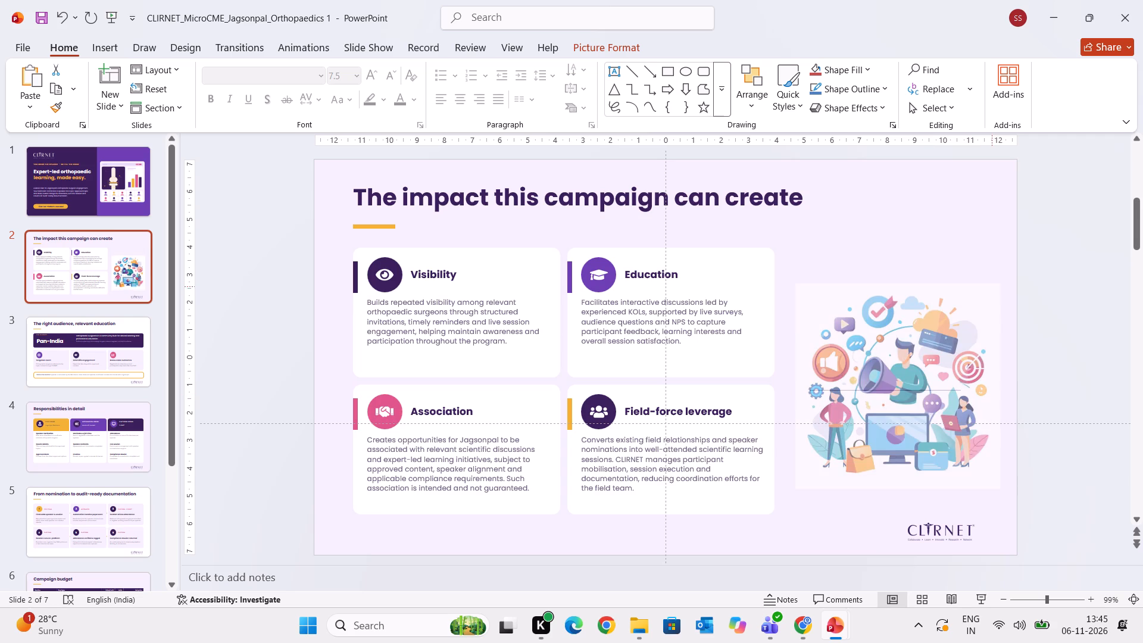
left_click_drag(992, 285, 997, 273)
Nudge the illustration slightly left, towards the Education and Field-force leverage cards.
left_click_drag(1056, 333, 901, 337)
left_click(901, 337)
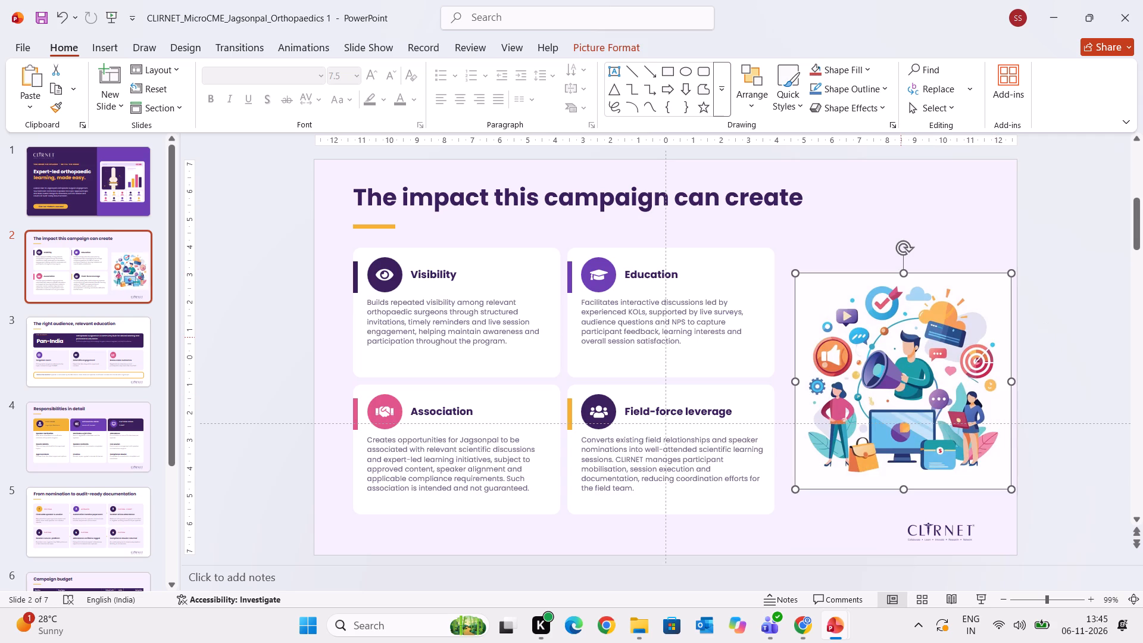
key("Left")
key("Left")
key("Left")
key("Left")
key("Left")
key("Left")
key("Left")
key("Left")
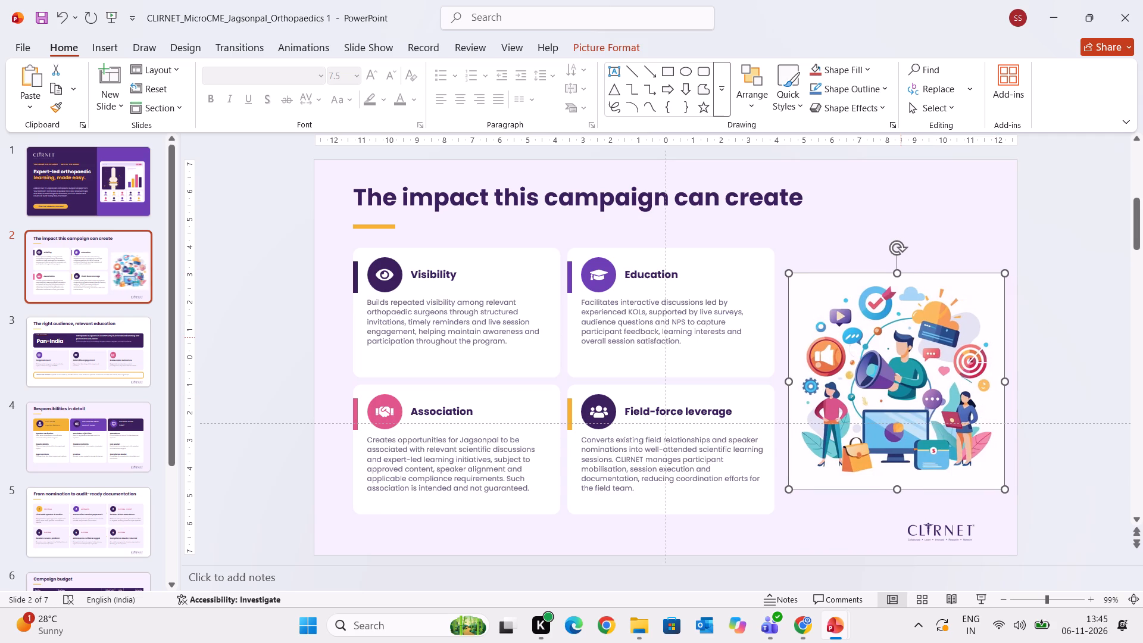
Apply the soft-edged oval picture style to the campaign illustration.
double_click(810, 295)
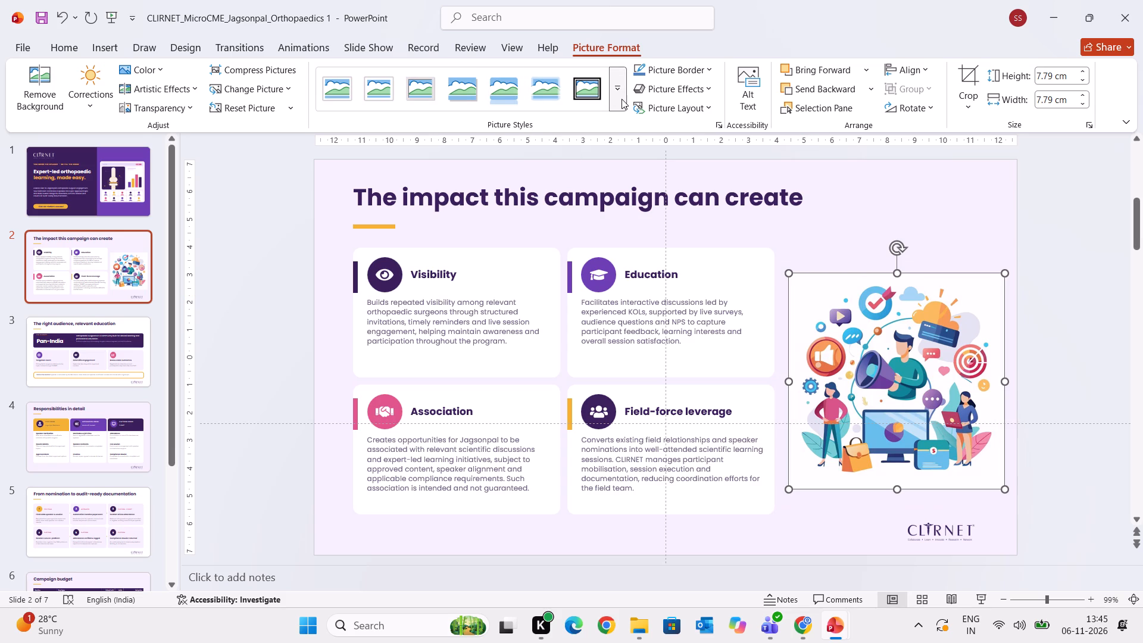
left_click(622, 99)
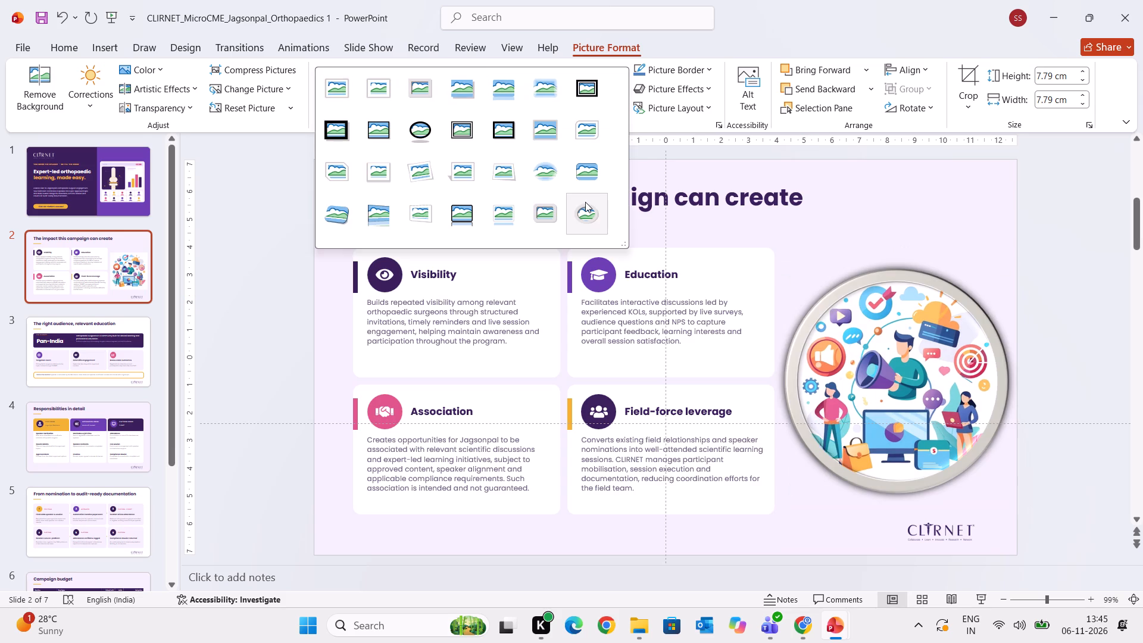
left_click(541, 168)
left_click(1050, 410)
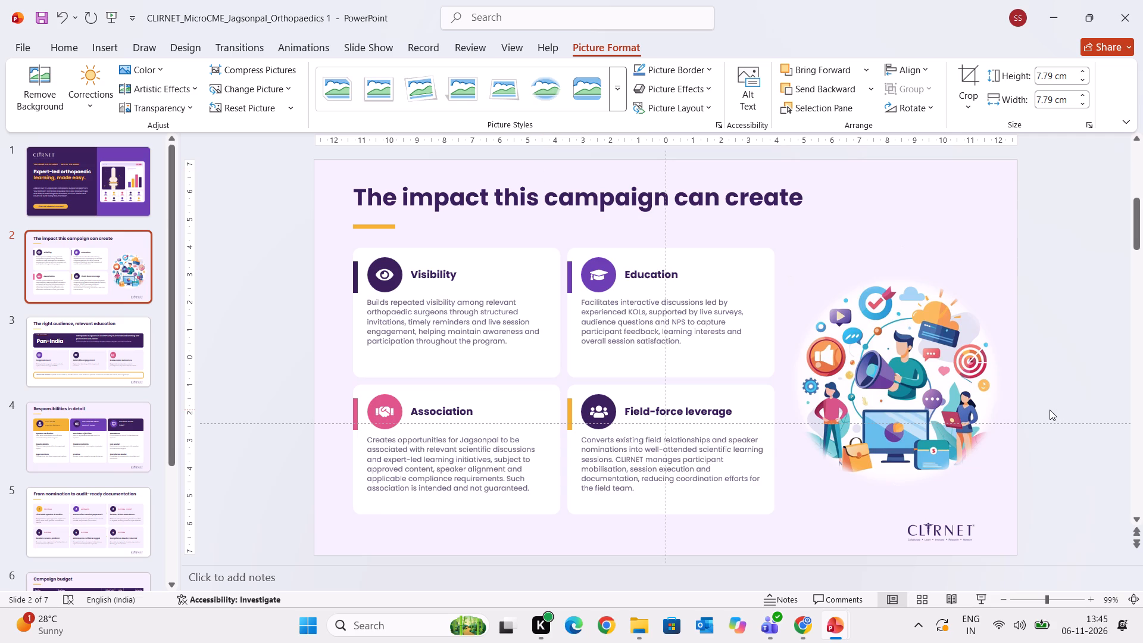
Reposition the illustration and reduce it to about 7.2 cm square.
left_click(967, 380)
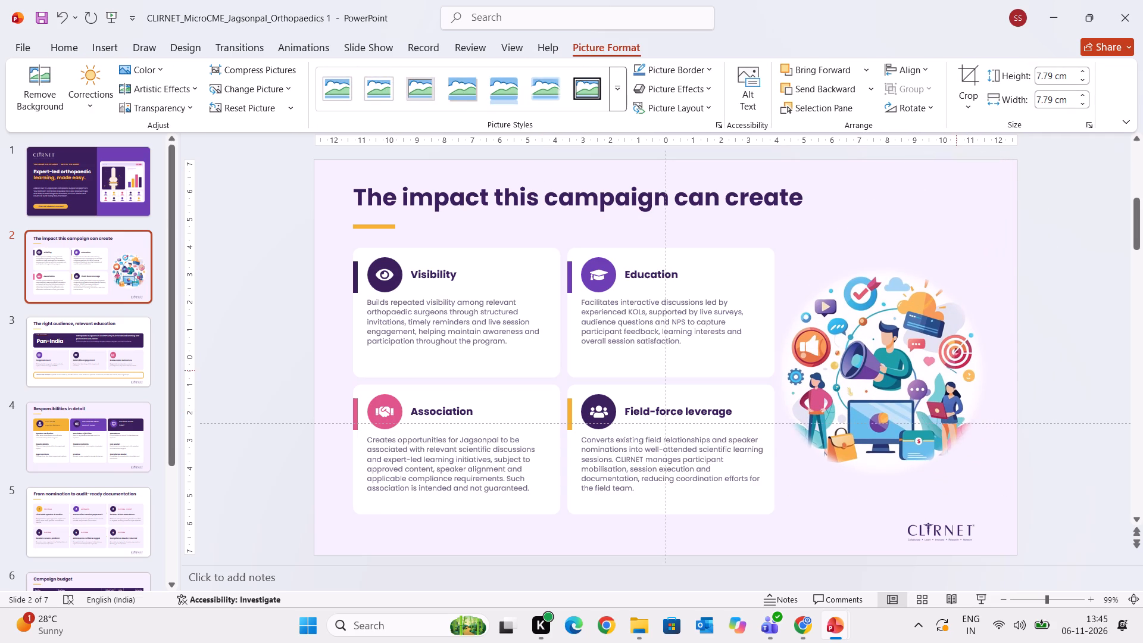
left_click(963, 383)
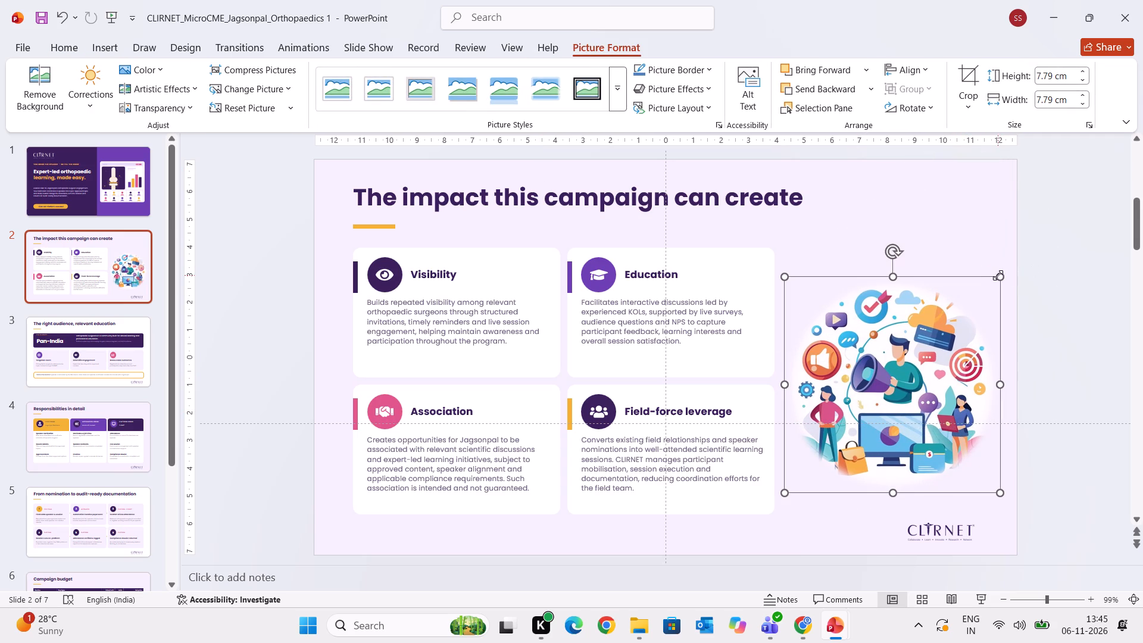
left_click_drag(998, 275, 984, 292)
Nudge the illustration right and slightly back left to balance it between the cards and the slide edge.
left_click_drag(1045, 321, 876, 355)
left_click(876, 355)
key("Right")
key("Right")
key("Right")
key("Right")
key("Right")
key("Right")
key("Right")
key("Right")
key("Right")
key("Right")
key("Right")
key("Right")
key("Right")
key("Right")
key("Right")
key("Right")
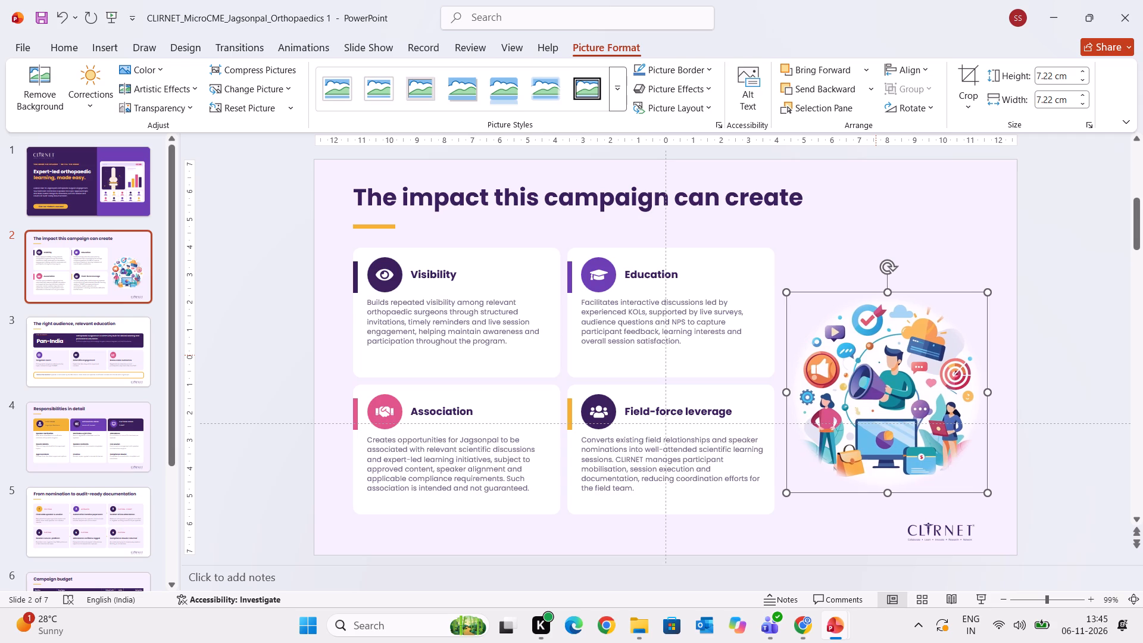
key("Left")
key("Left")
key("Left")
key("Left")
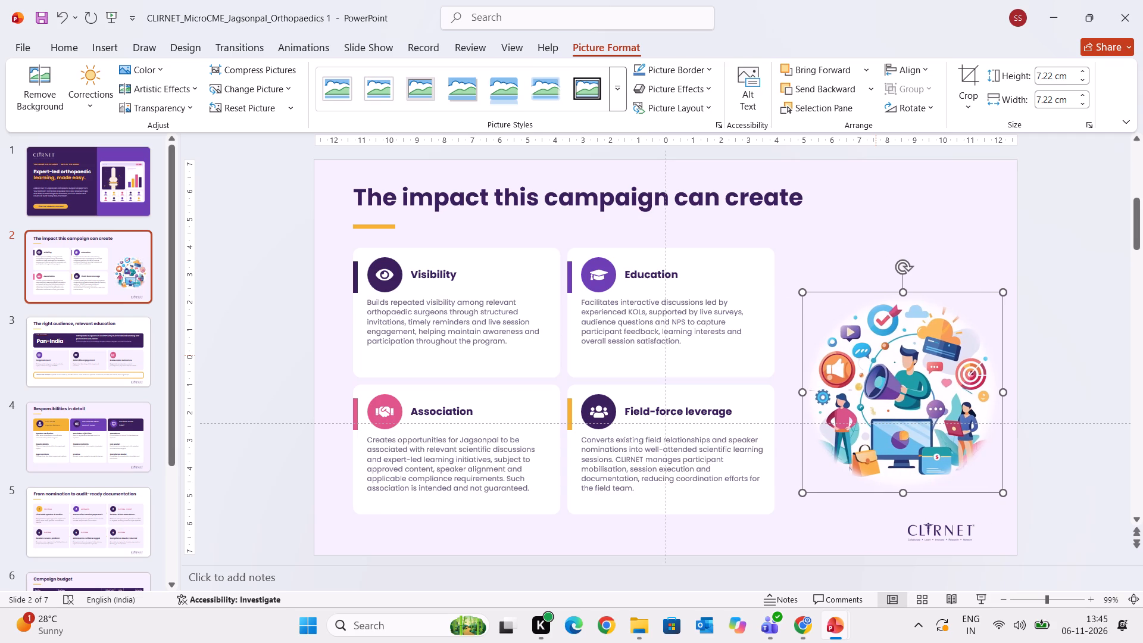
key("Left")
key("Left")
key("Left")
key("Left")
key("Left")
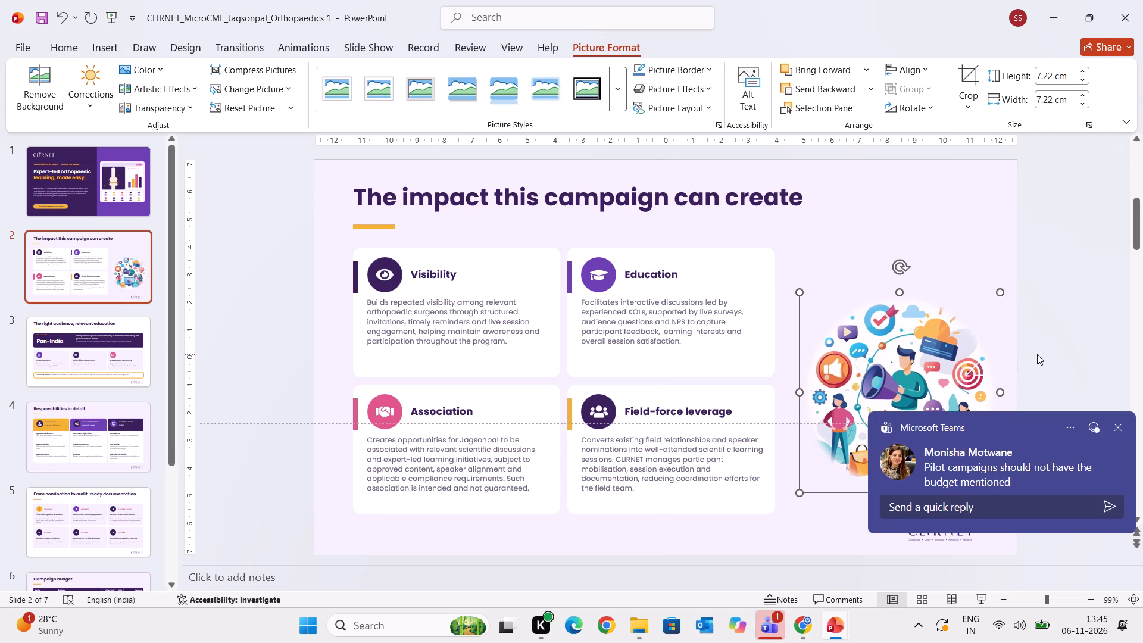
left_click(1037, 354)
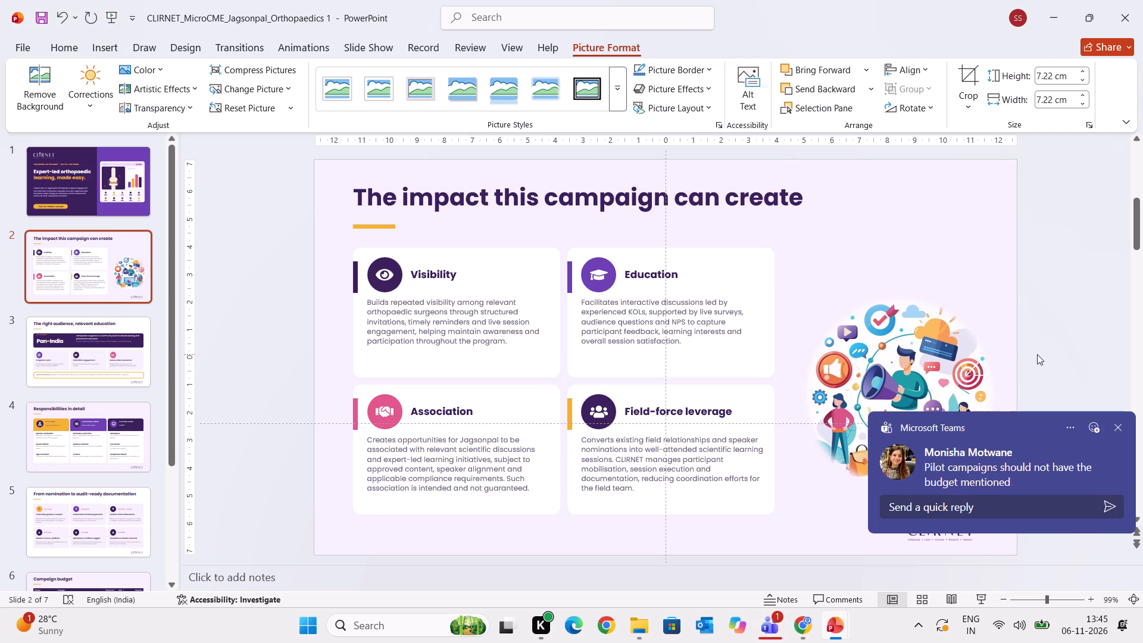
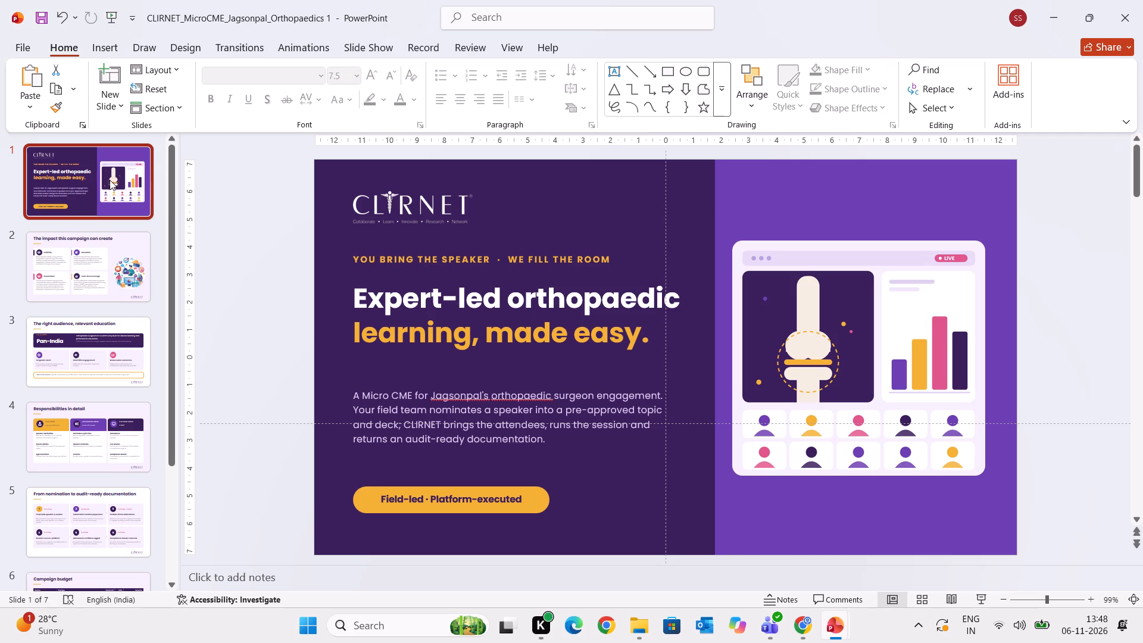
Review the Orthopaedics deck's slides from the cover through the budget and closing slides.
key("Down")
key("Down")
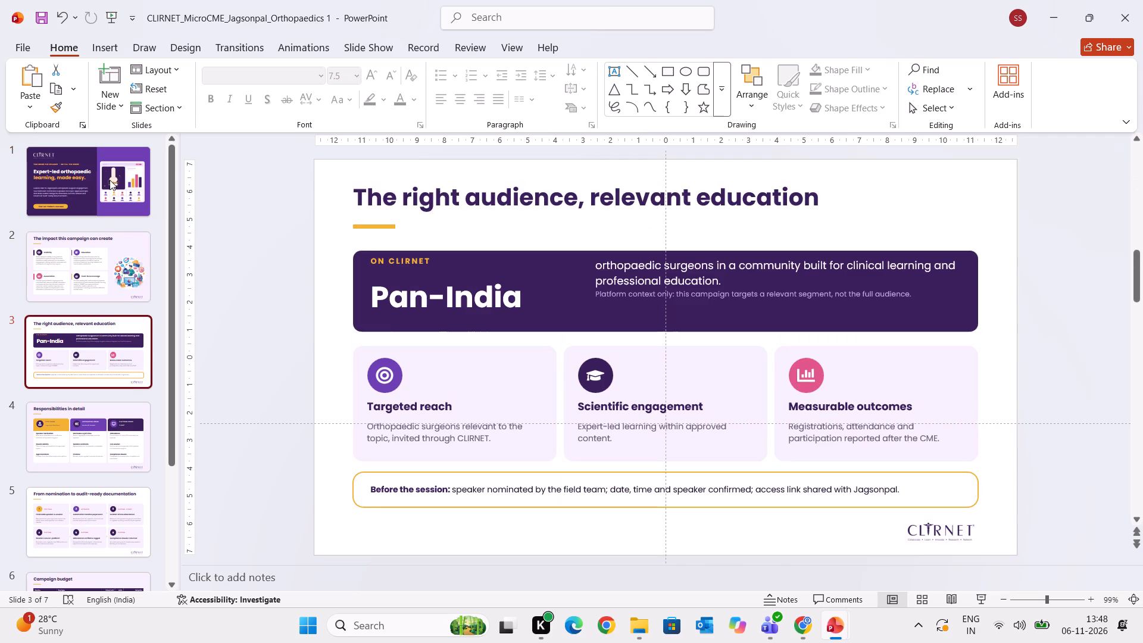
key("Down")
key("Down")
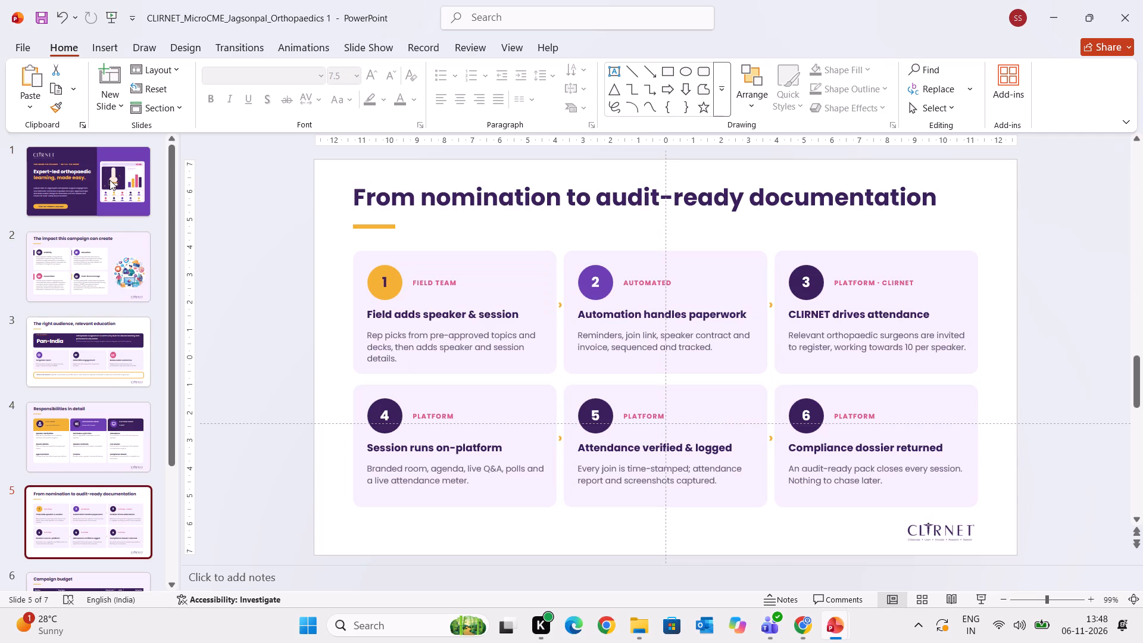
key("Down")
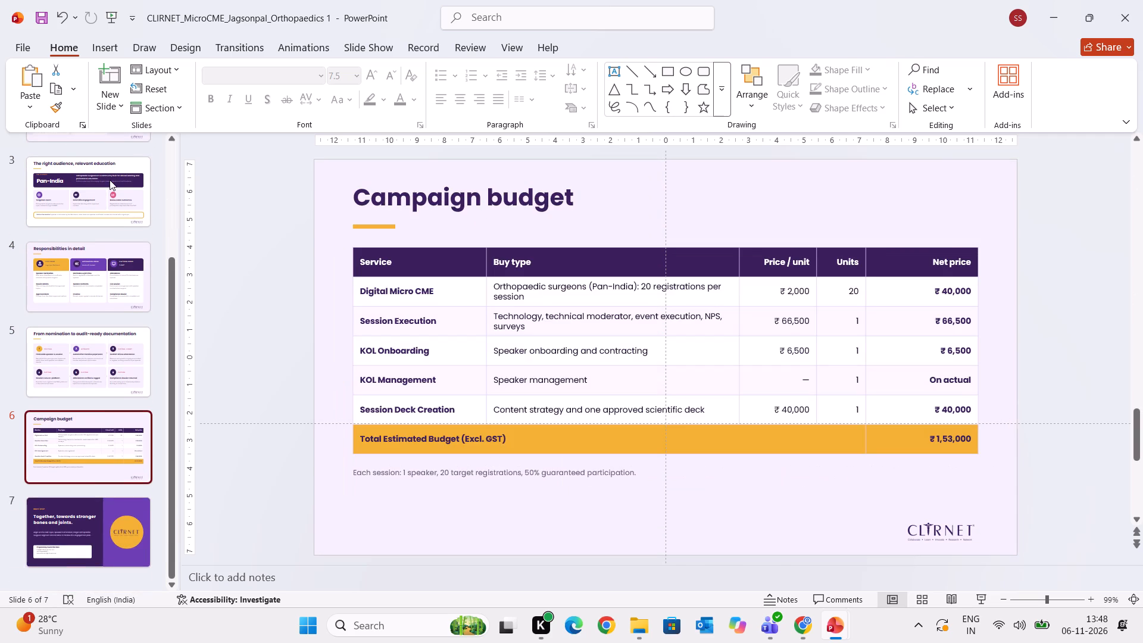
key("Down")
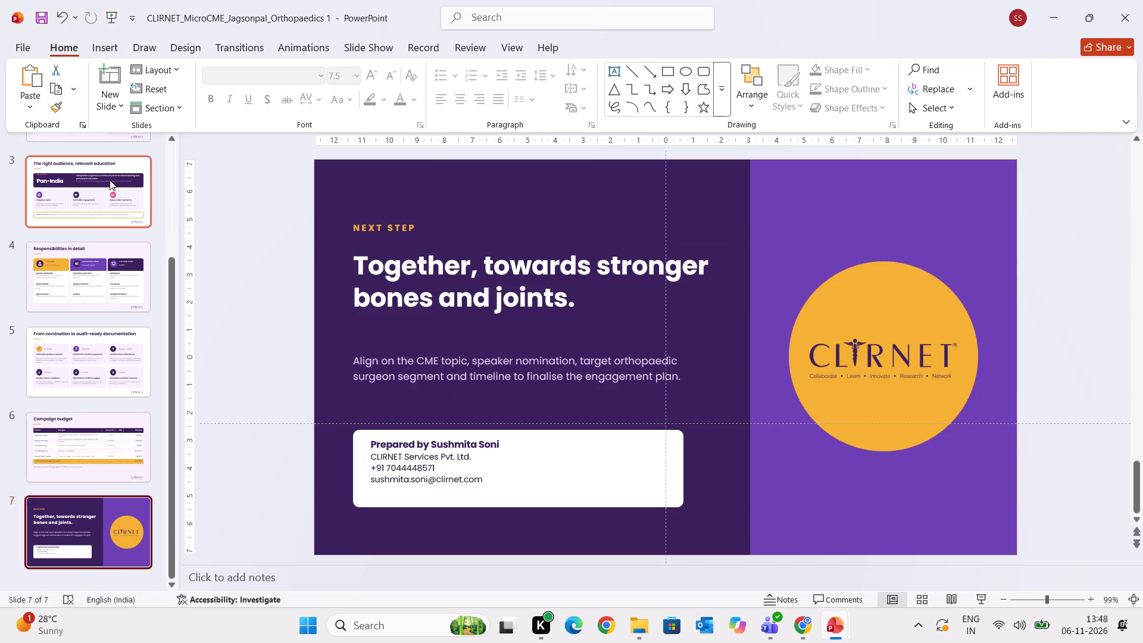
key("Up")
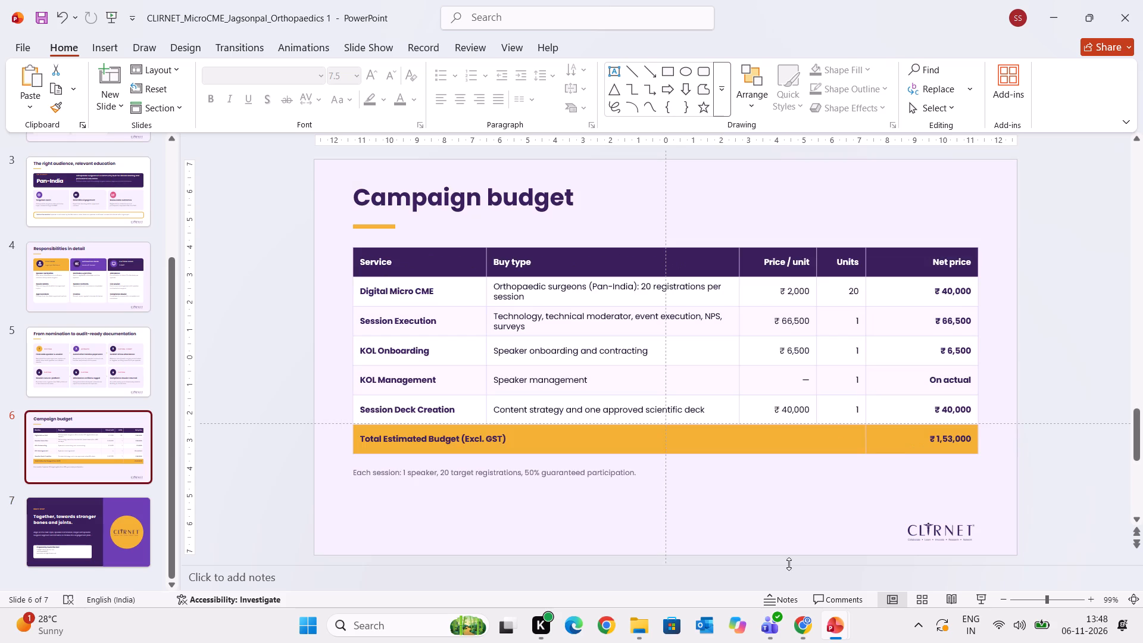
Switch to the Gynaecology deck and move the "Responsibilities in detail" slide to directly after the cover.
left_click(795, 573)
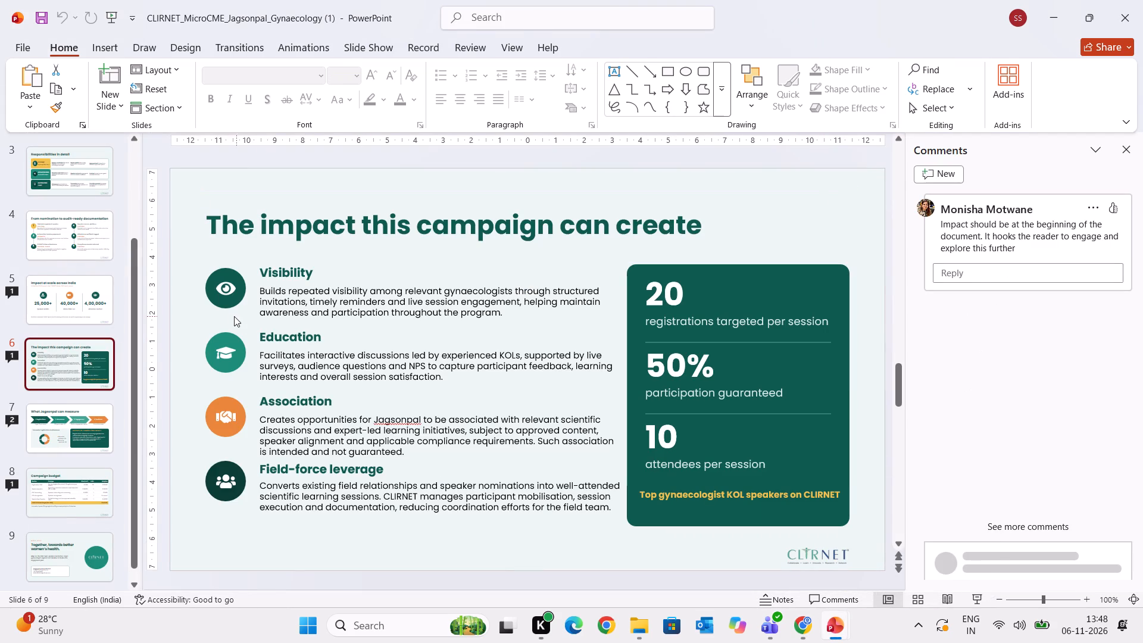
left_click(63, 171)
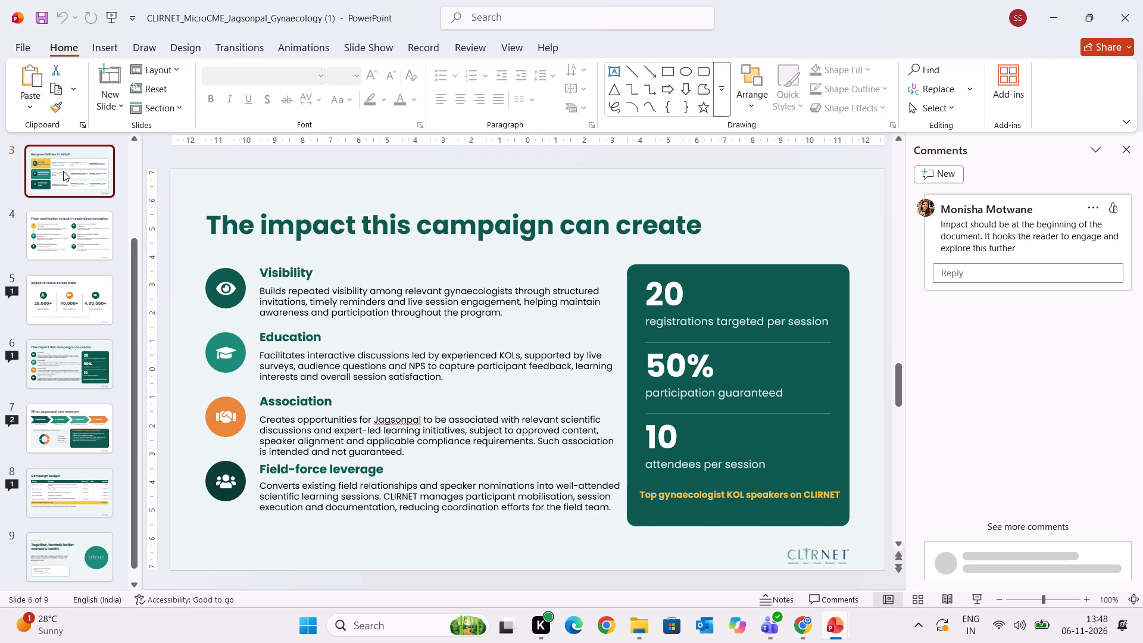
scroll(63, 171, "up", 1)
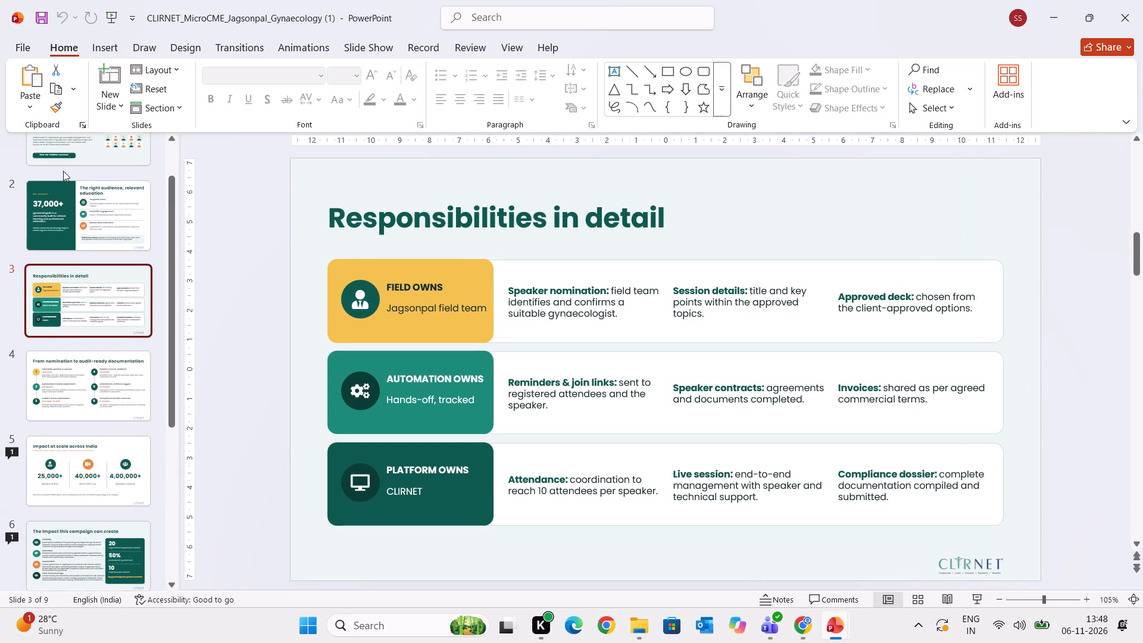
scroll(63, 171, "up", 1)
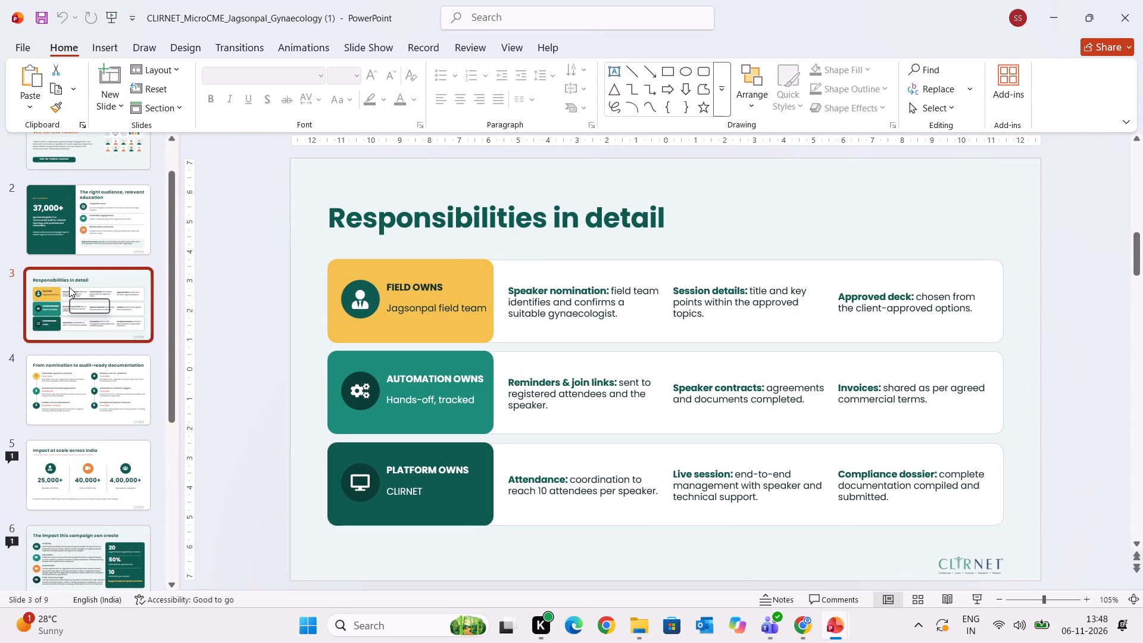
left_click_drag(69, 287, 61, 200)
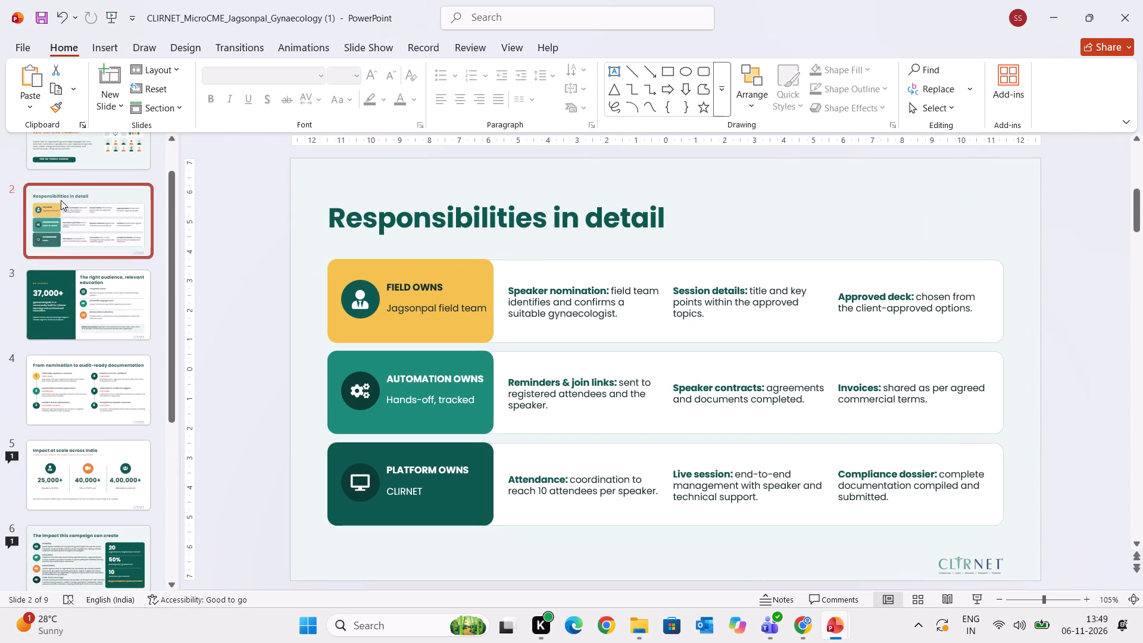
Move the Gynaecology deck's "The impact this campaign can create" slide to position 2, directly after the cover.
left_click(70, 205)
key("Up")
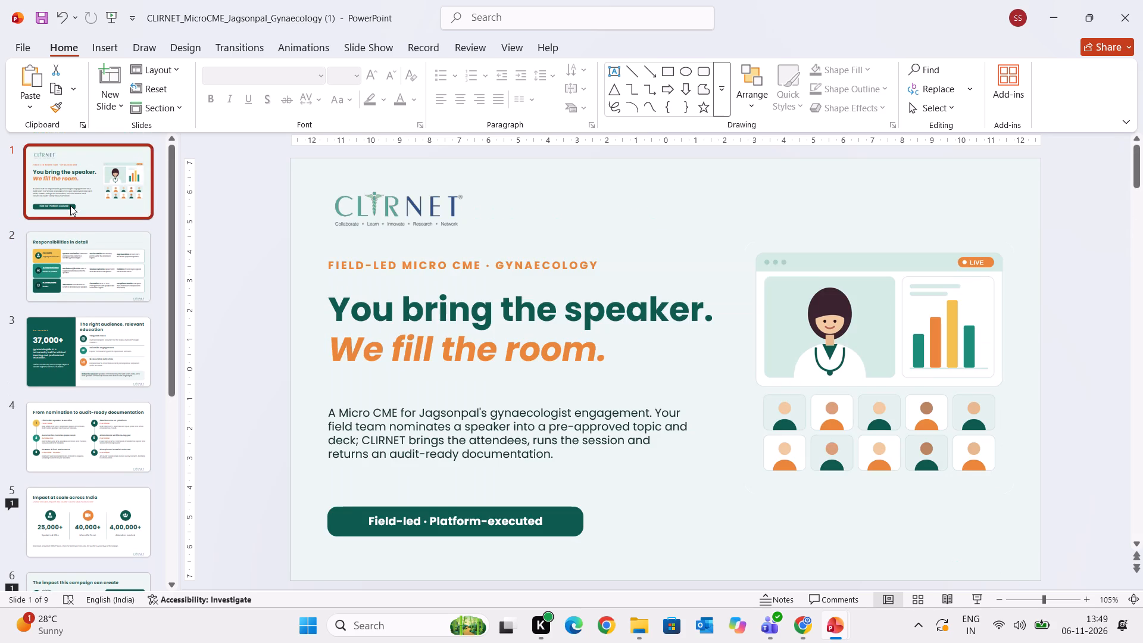
key("Up")
key("Down")
key("Down")
key("Down")
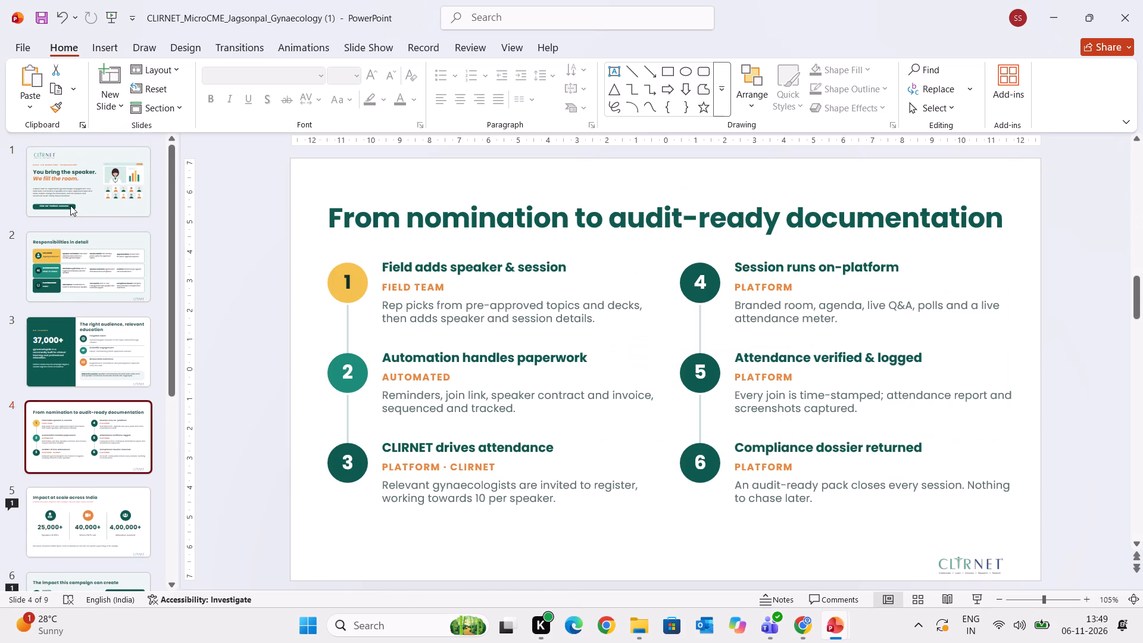
key("Down")
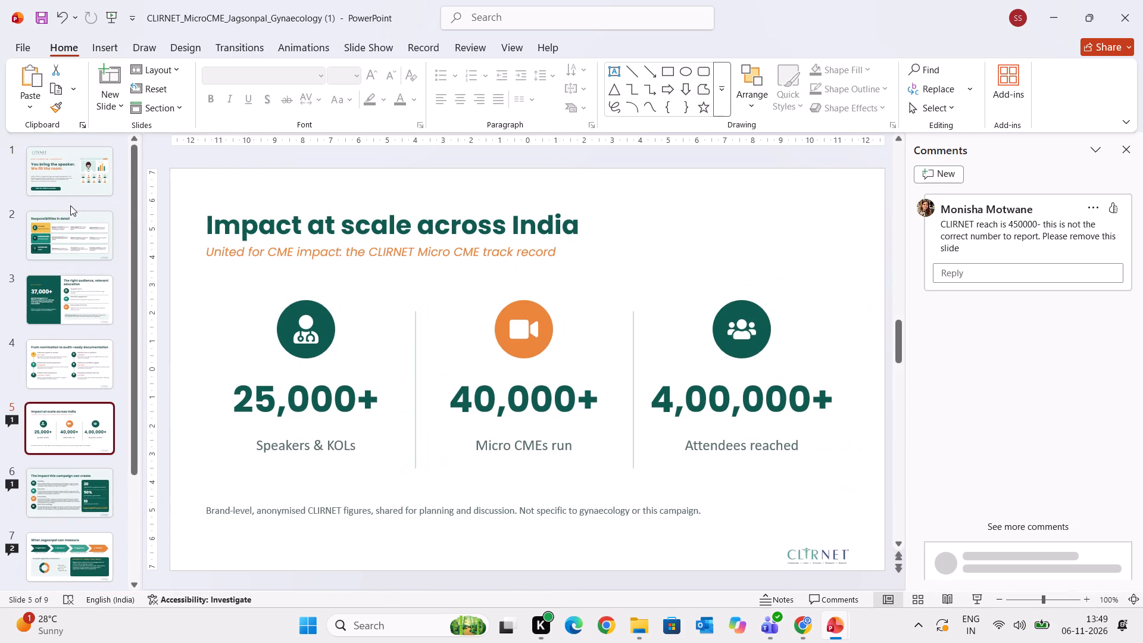
key("Down")
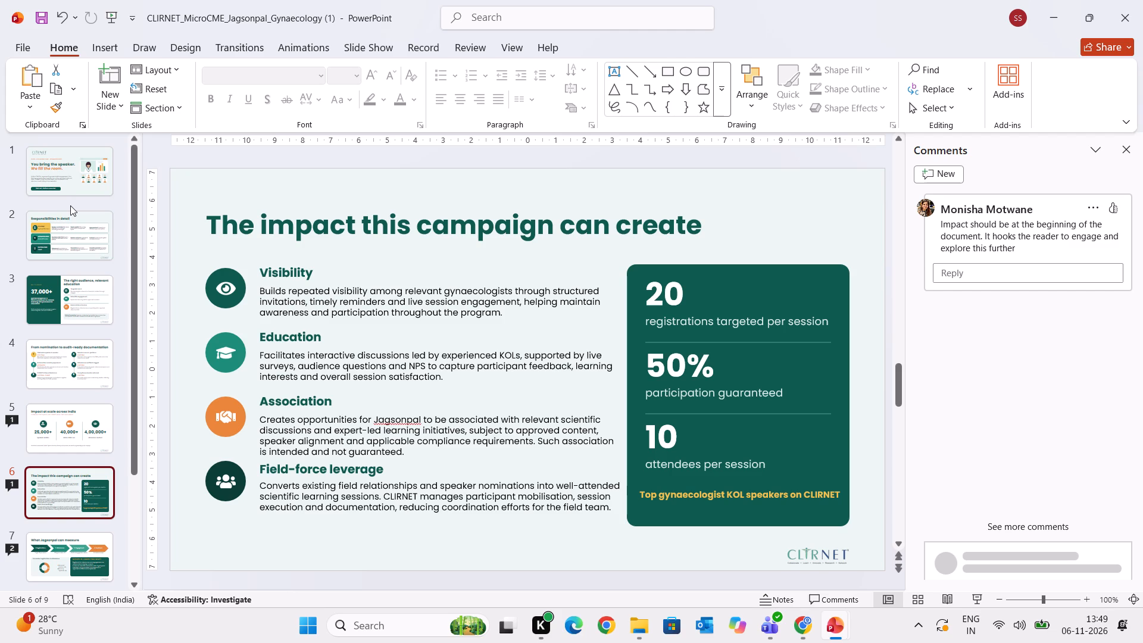
left_click_drag(76, 488, 68, 192)
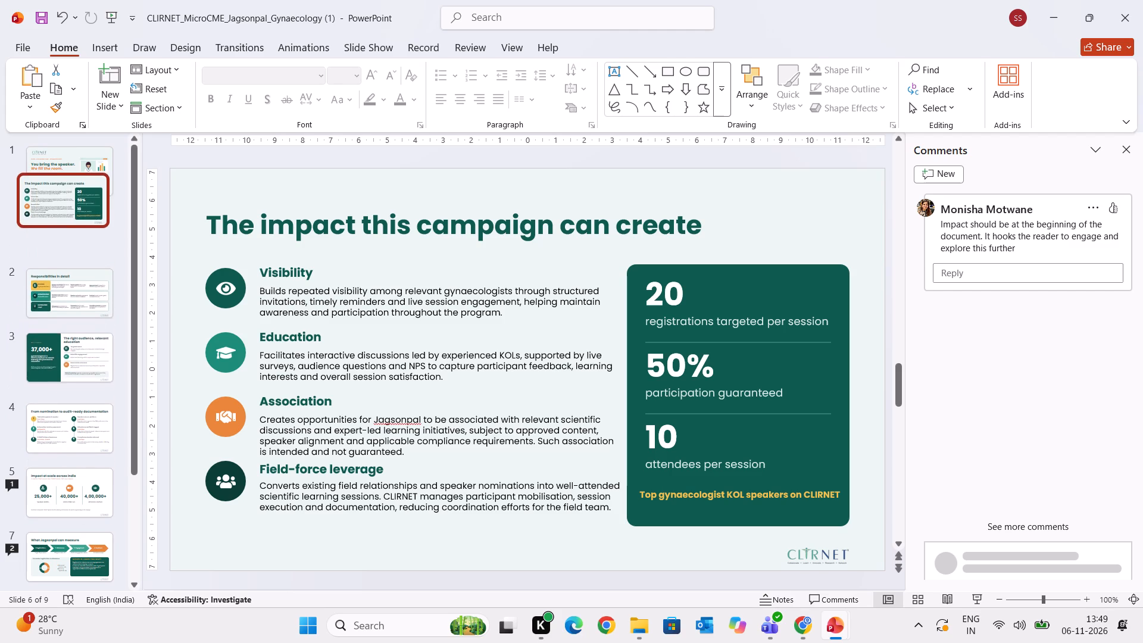
left_click_drag(68, 192, 72, 230)
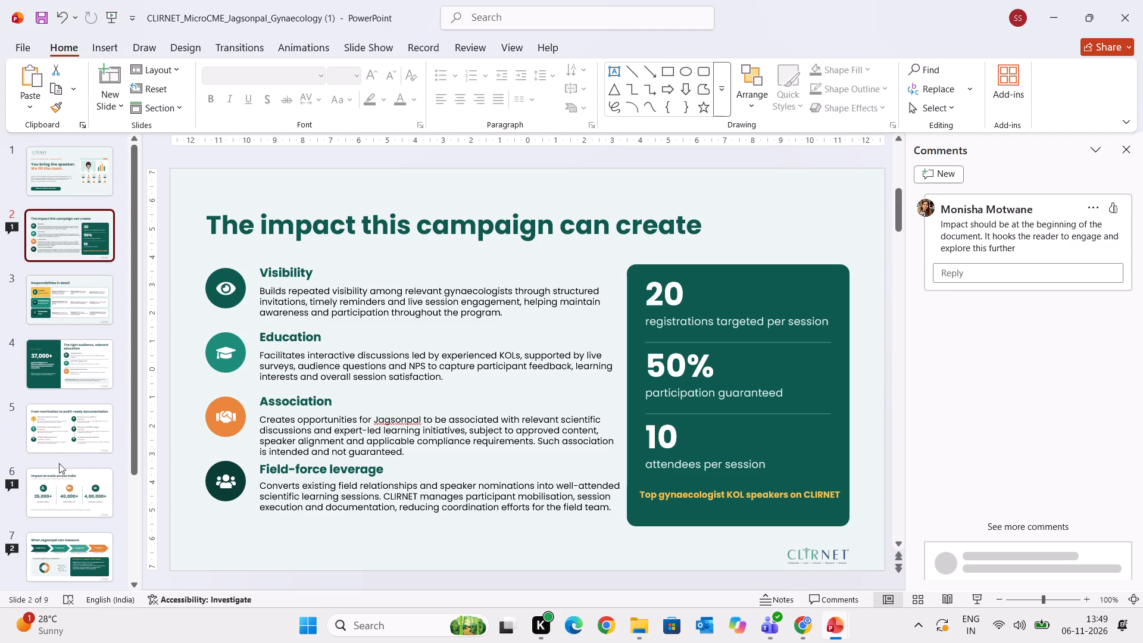
Delete the "Impact at scale across India" slide from the Gynaecology deck.
left_click(57, 495)
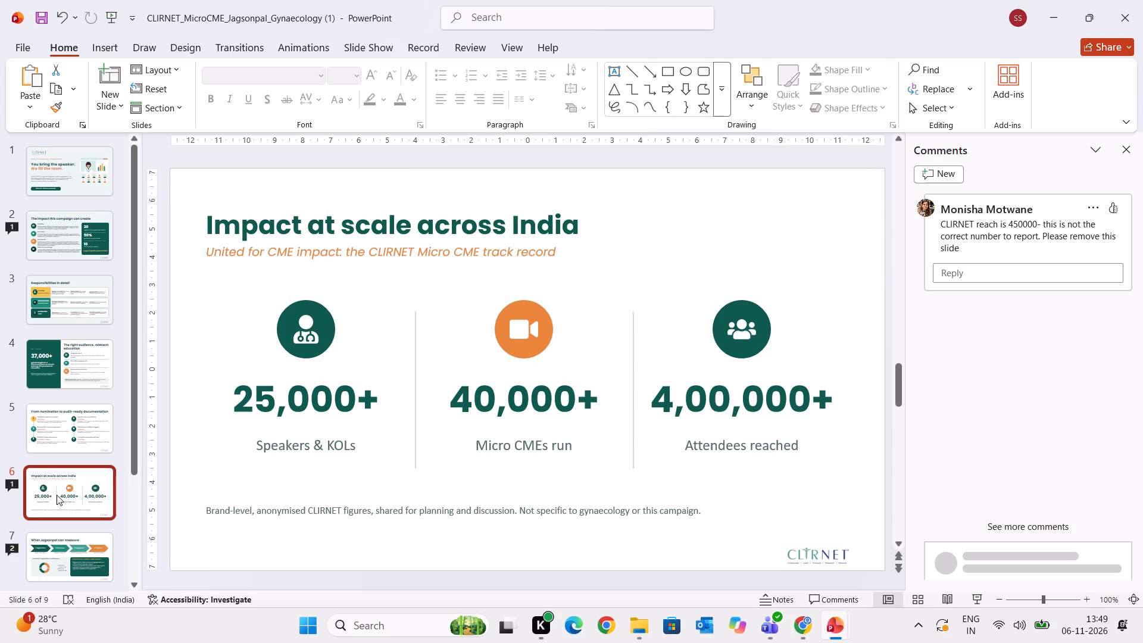
key("Delete")
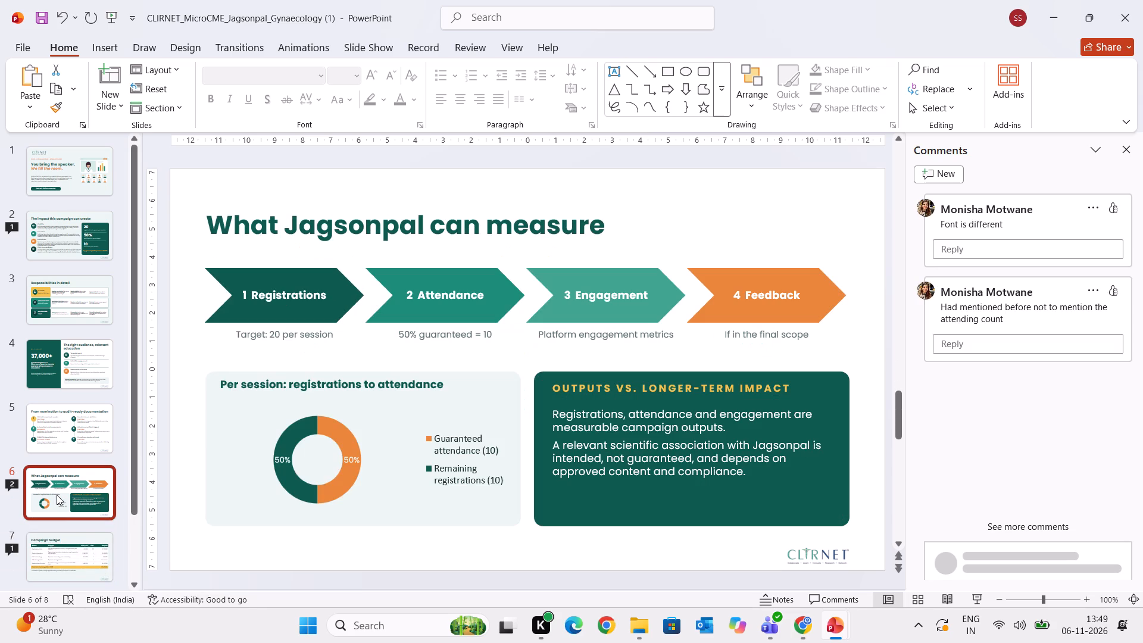
Examine the Gynaecology deck's budget slide with its reviewer comment, the closing slide, and the slides back to "Responsibilities in detail".
left_click(65, 530)
left_click(69, 554)
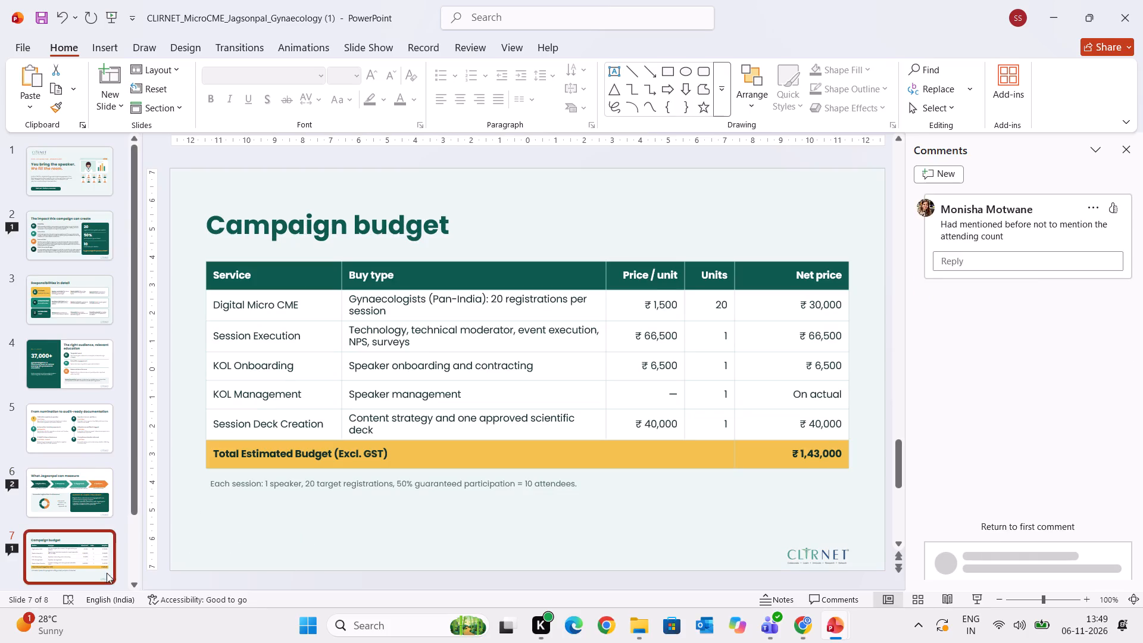
left_click(78, 552)
key("Down")
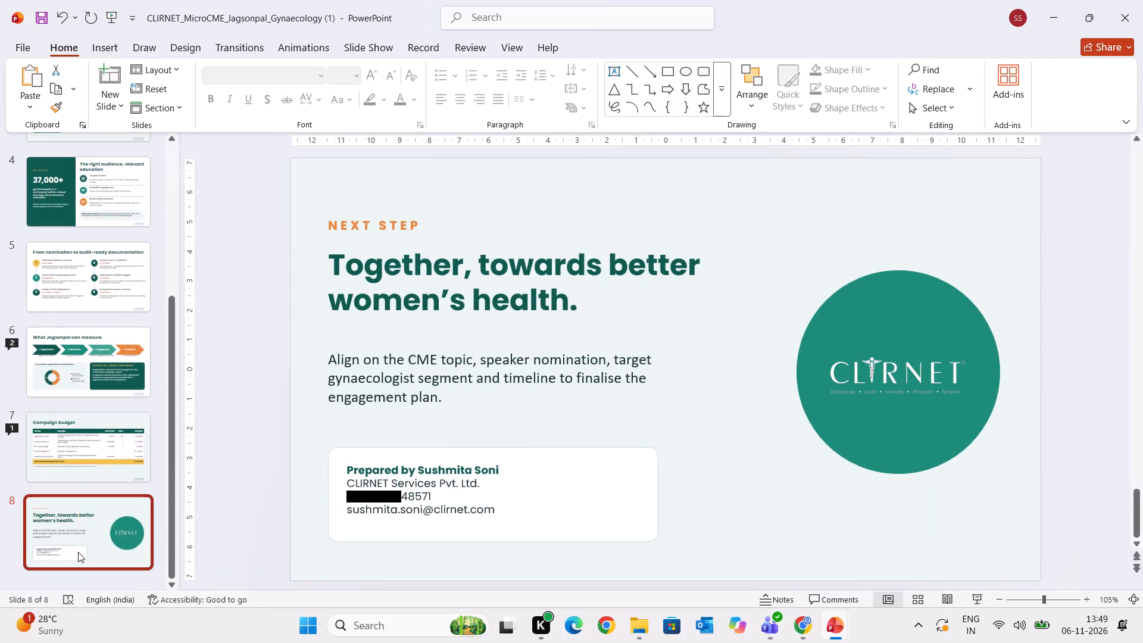
key("Down")
key("Up")
key("Up")
key("Up")
key("Up")
key("Up")
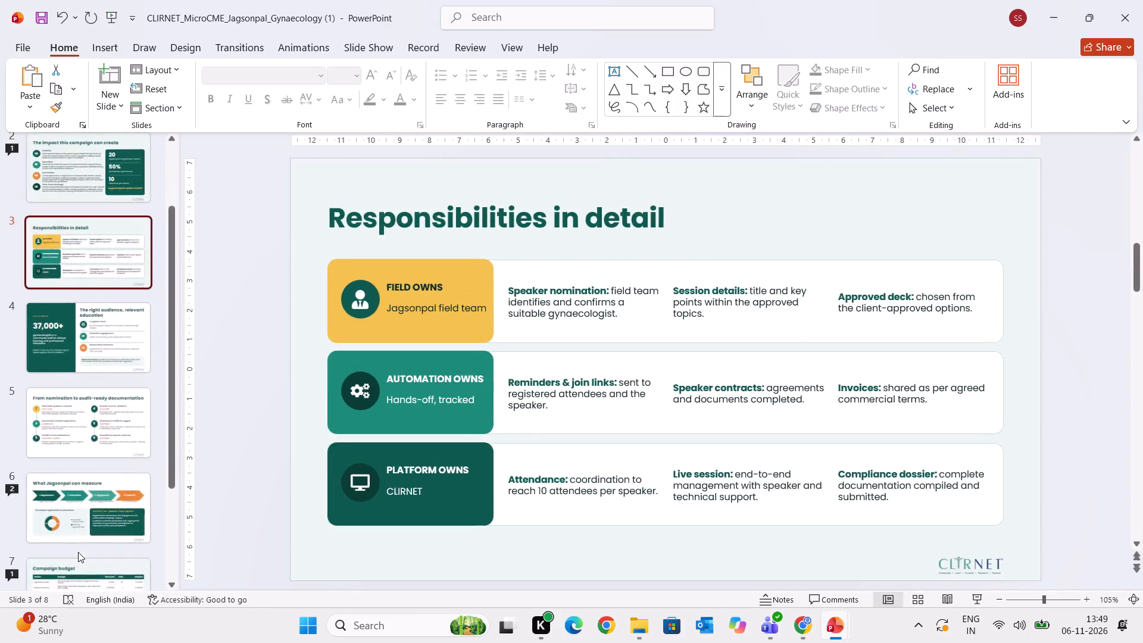
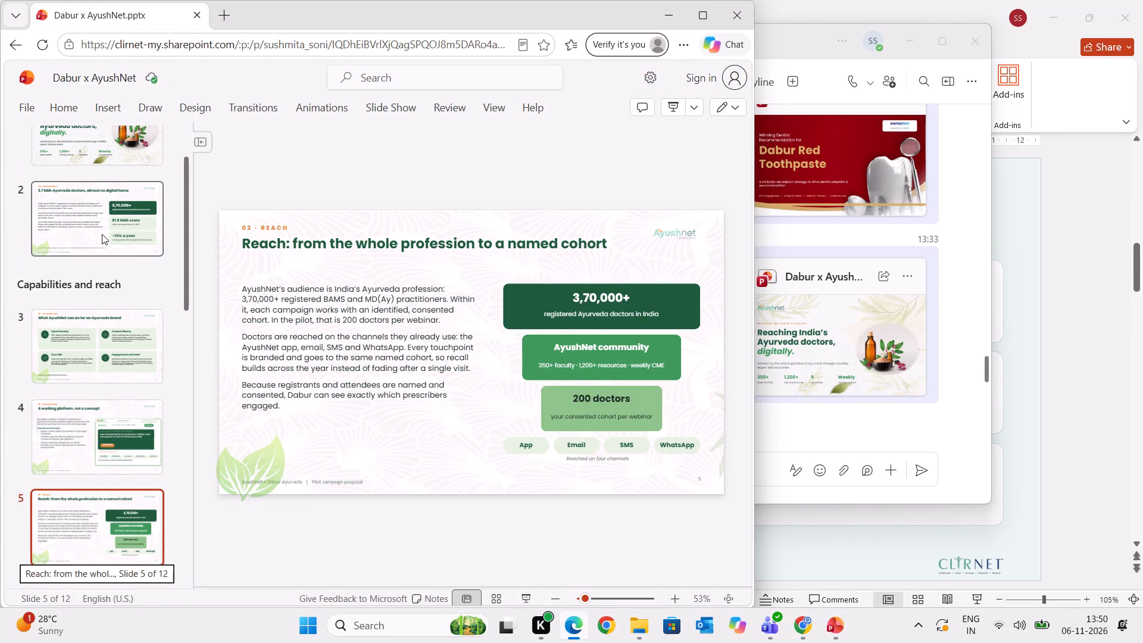
Examine the Dabur x AyushNet deck from the "Reach: from the whole profession to a named cohort" slide onward through the offerings.
key("Down")
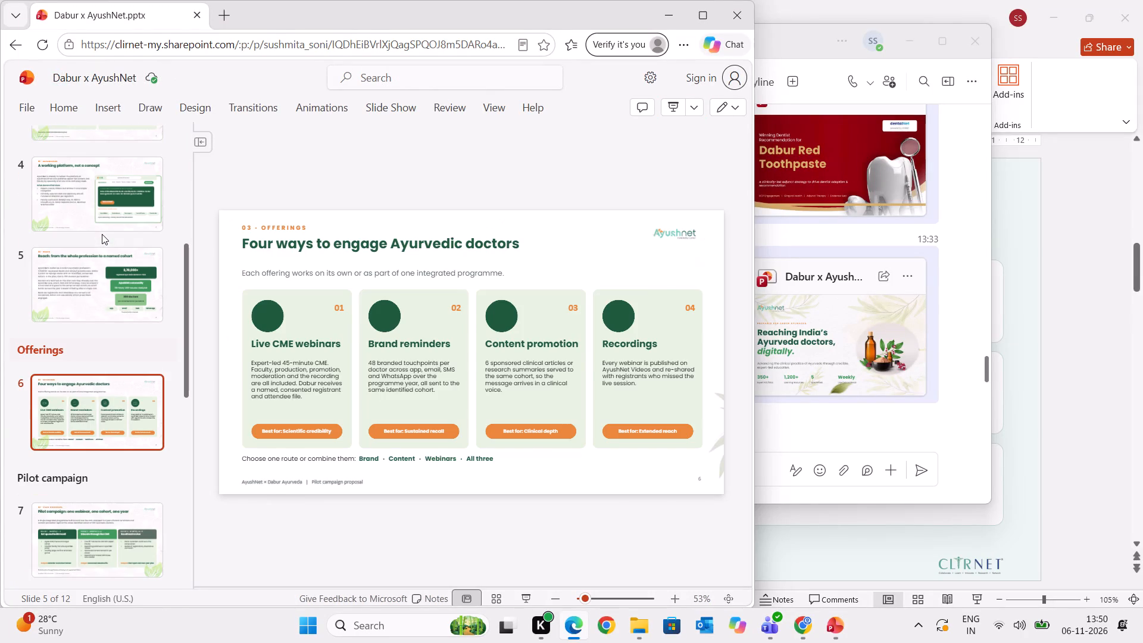
key("Down")
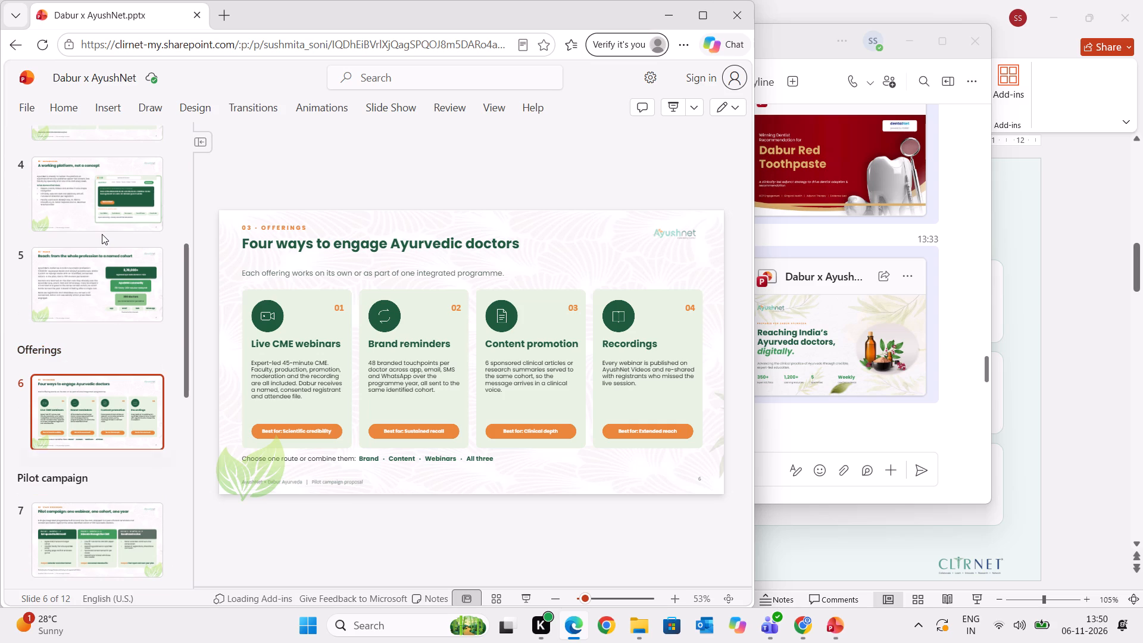
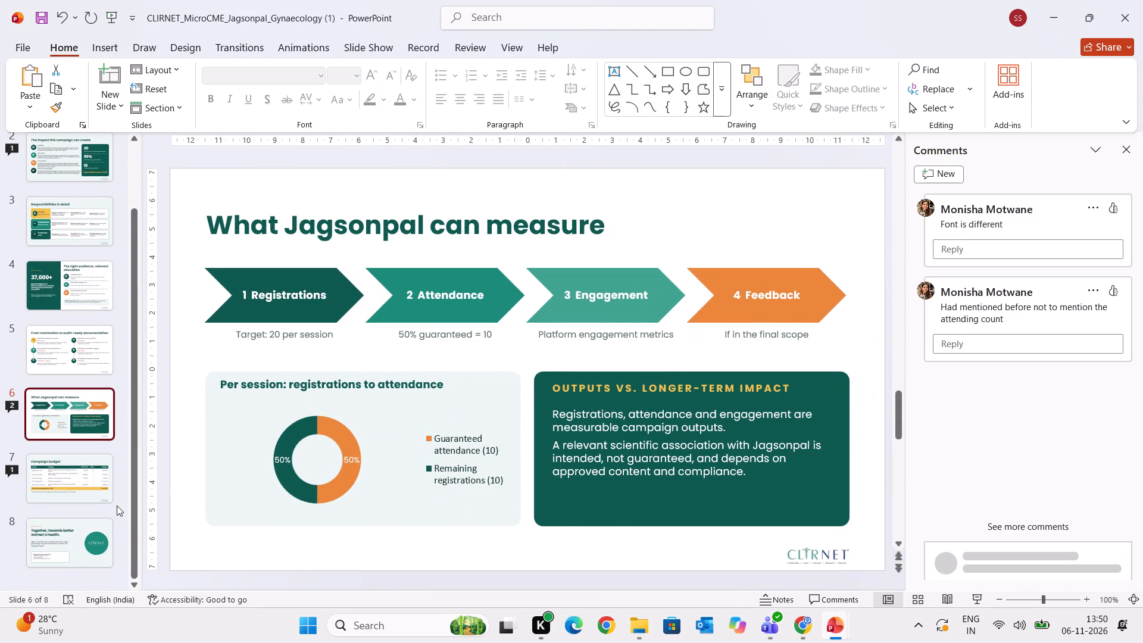
Remove "= 10" from the caption under the Attendance arrow so it reads "50% guaranteed".
left_click(491, 335)
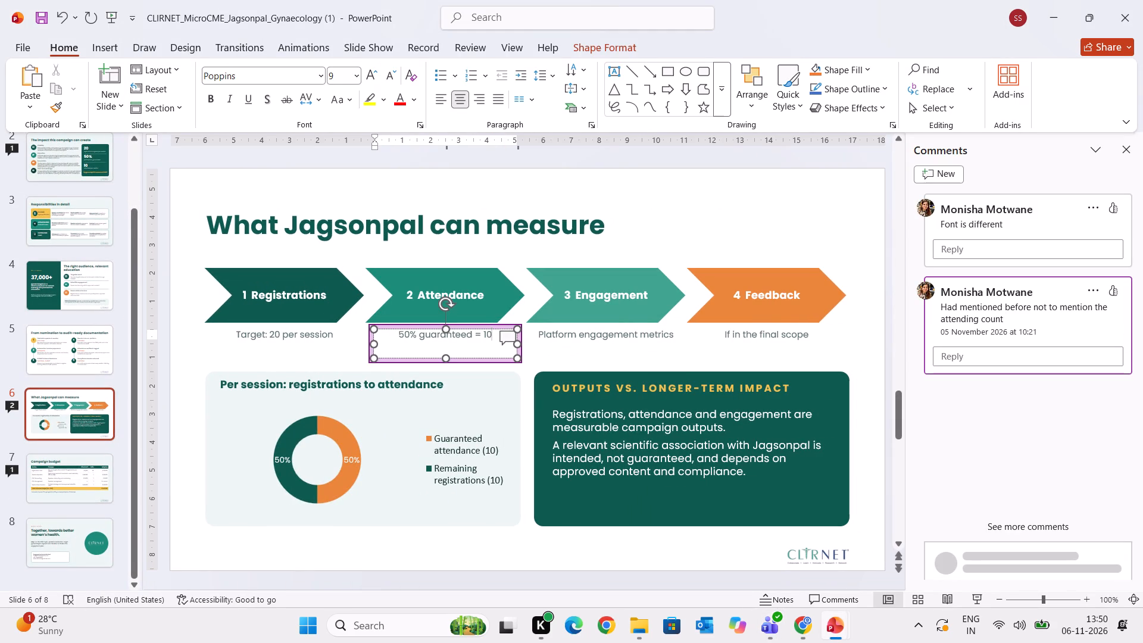
key("BackSpace")
key("BackSpace")
key("BackSpace")
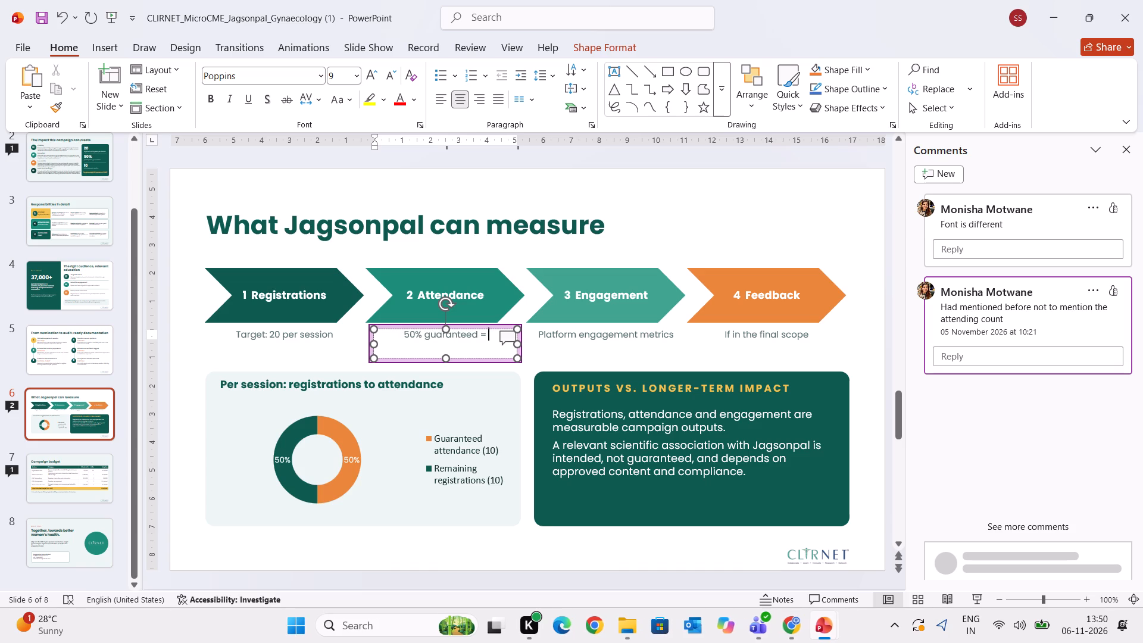
key("BackSpace")
key("BackSpace")
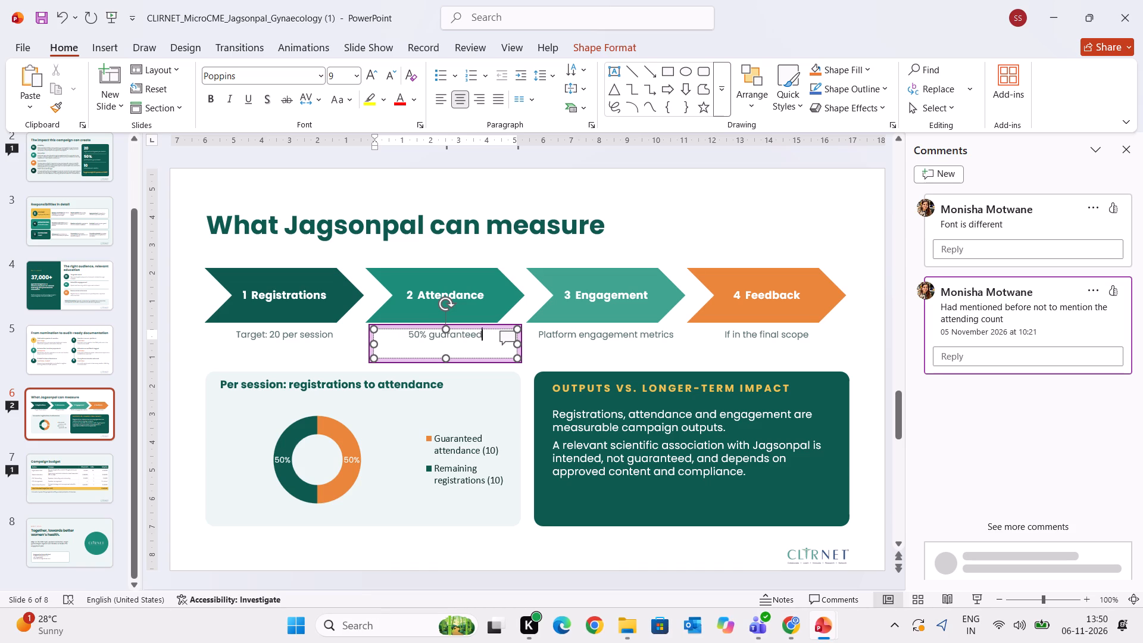
left_click(642, 224)
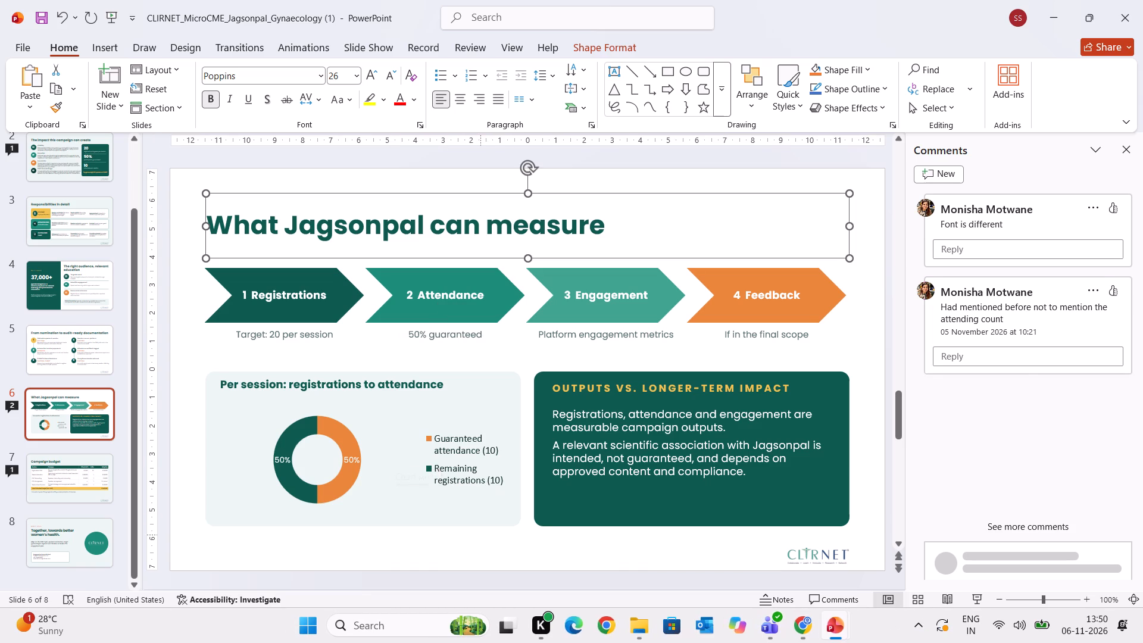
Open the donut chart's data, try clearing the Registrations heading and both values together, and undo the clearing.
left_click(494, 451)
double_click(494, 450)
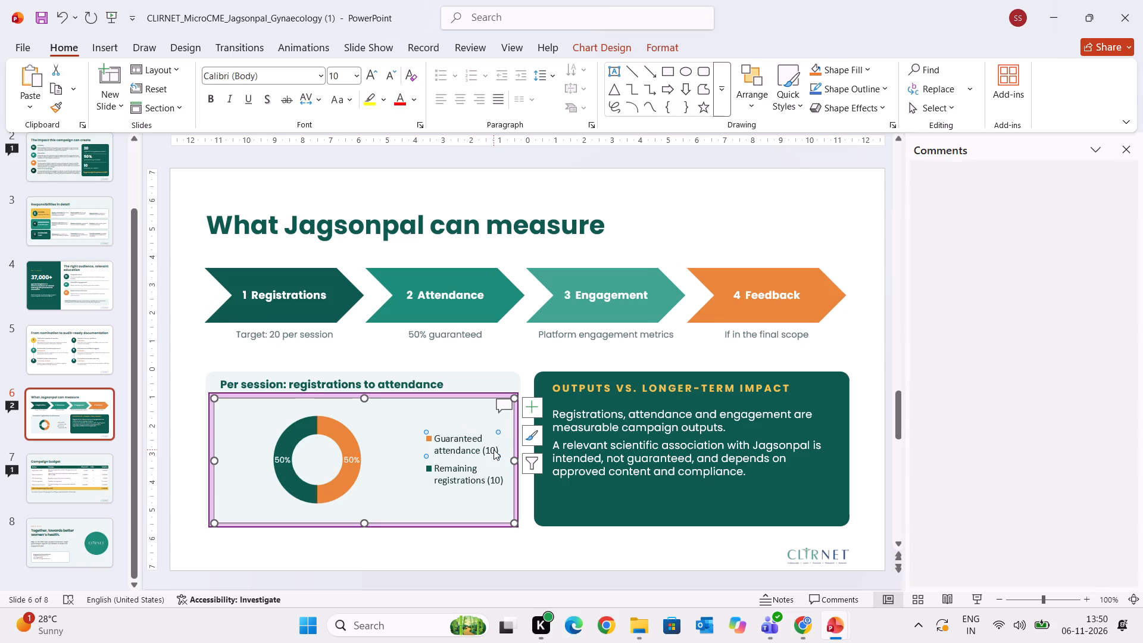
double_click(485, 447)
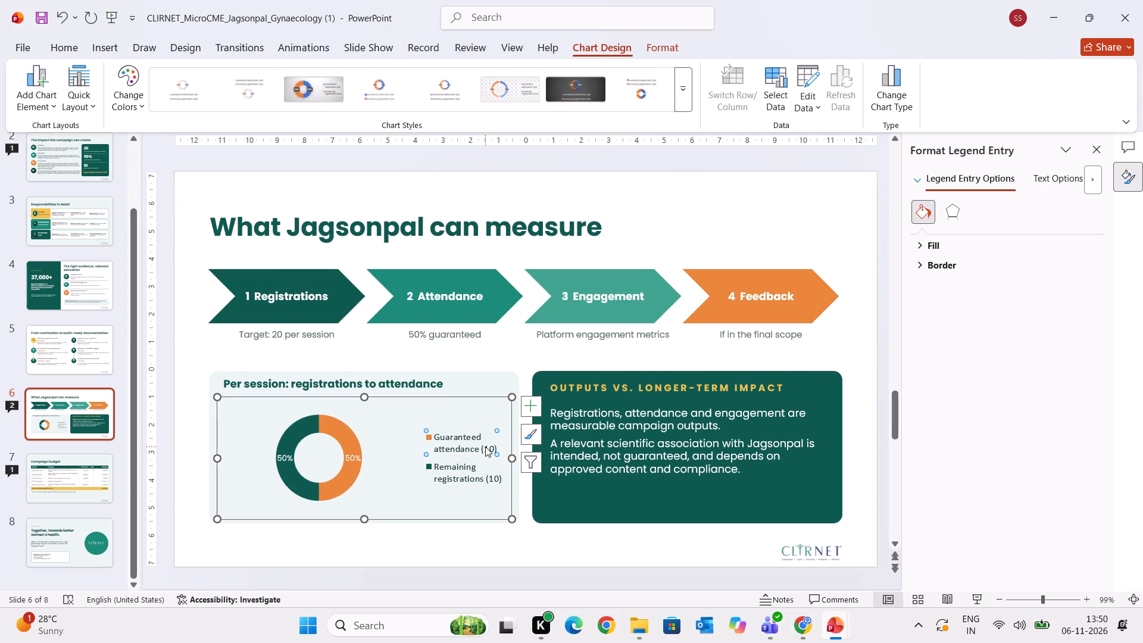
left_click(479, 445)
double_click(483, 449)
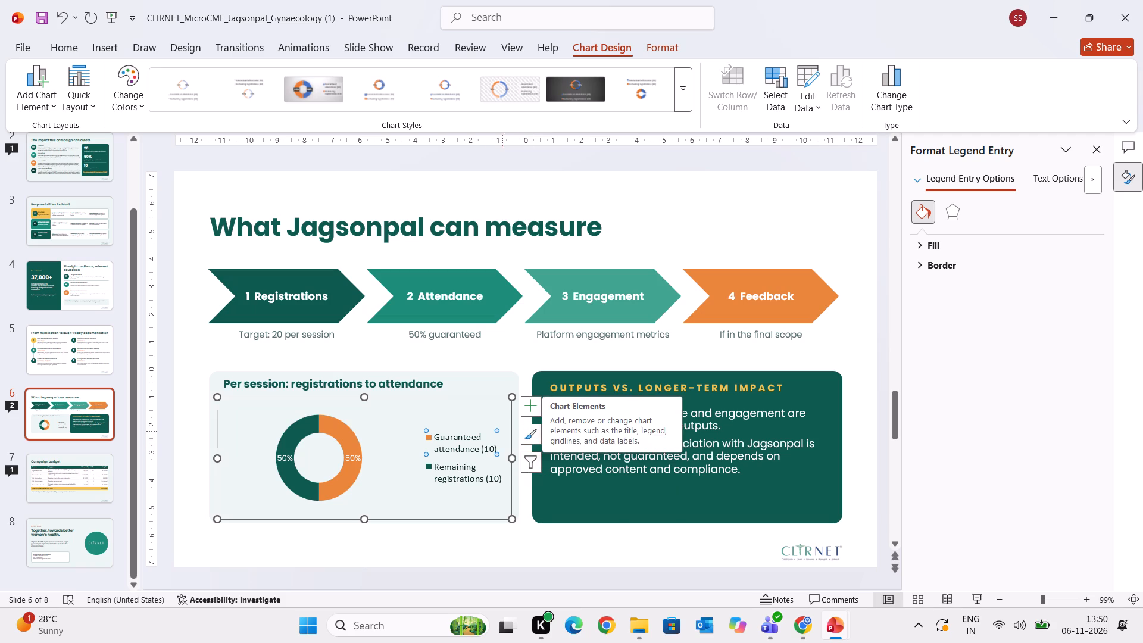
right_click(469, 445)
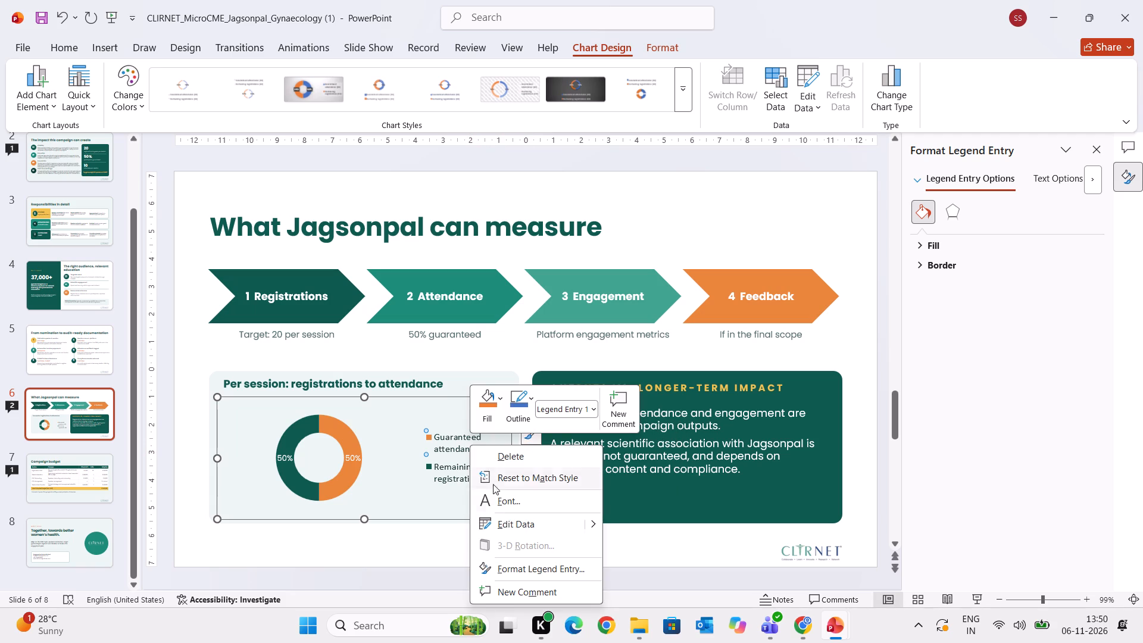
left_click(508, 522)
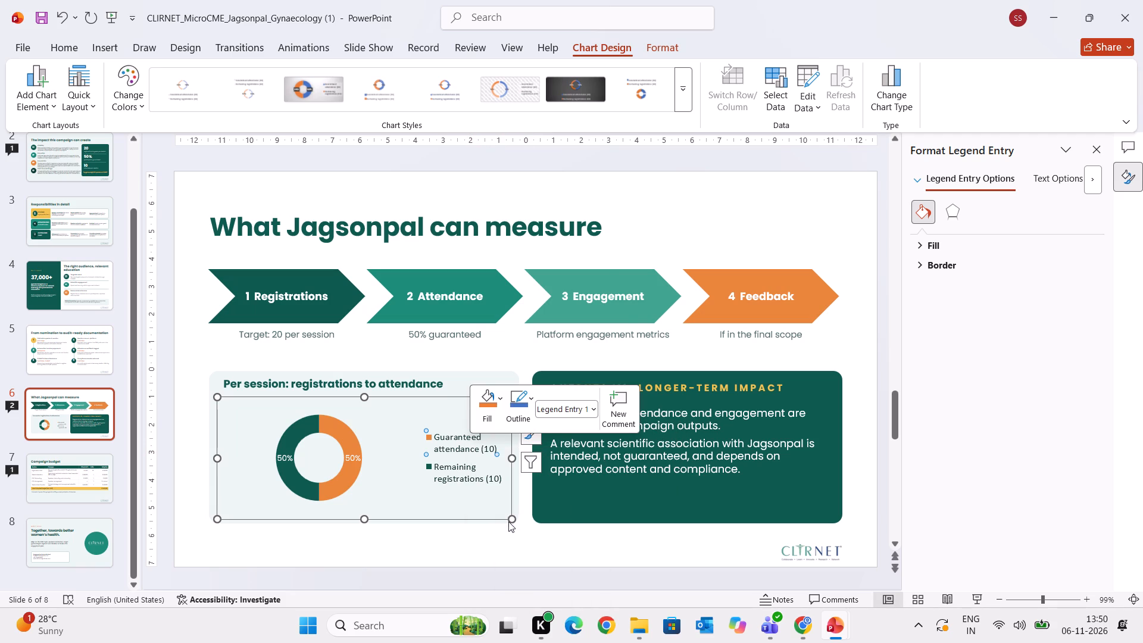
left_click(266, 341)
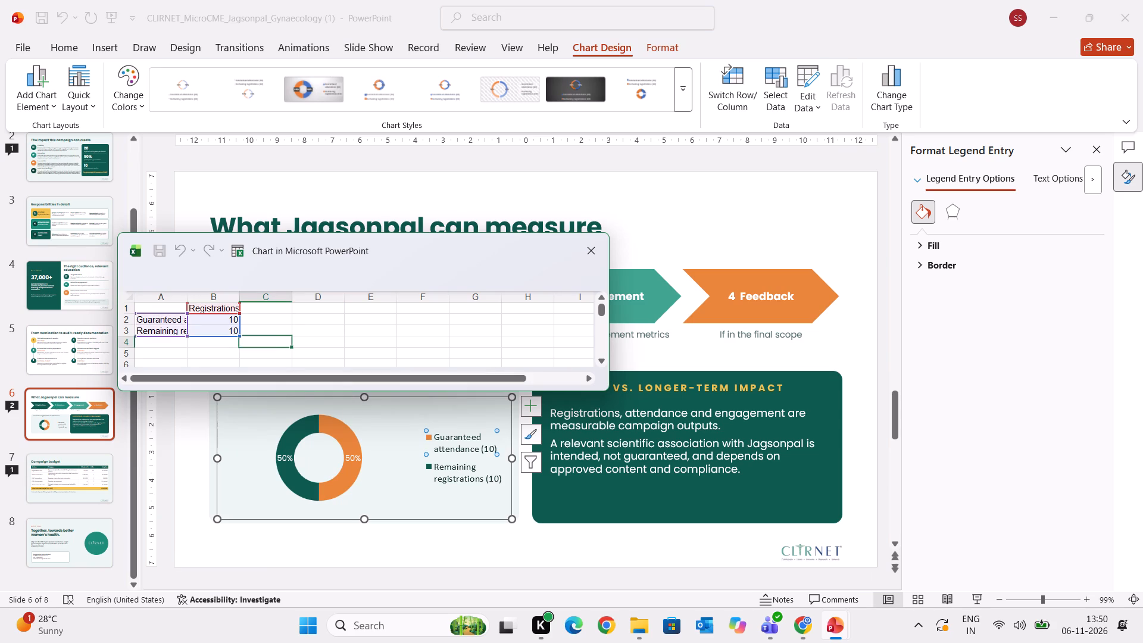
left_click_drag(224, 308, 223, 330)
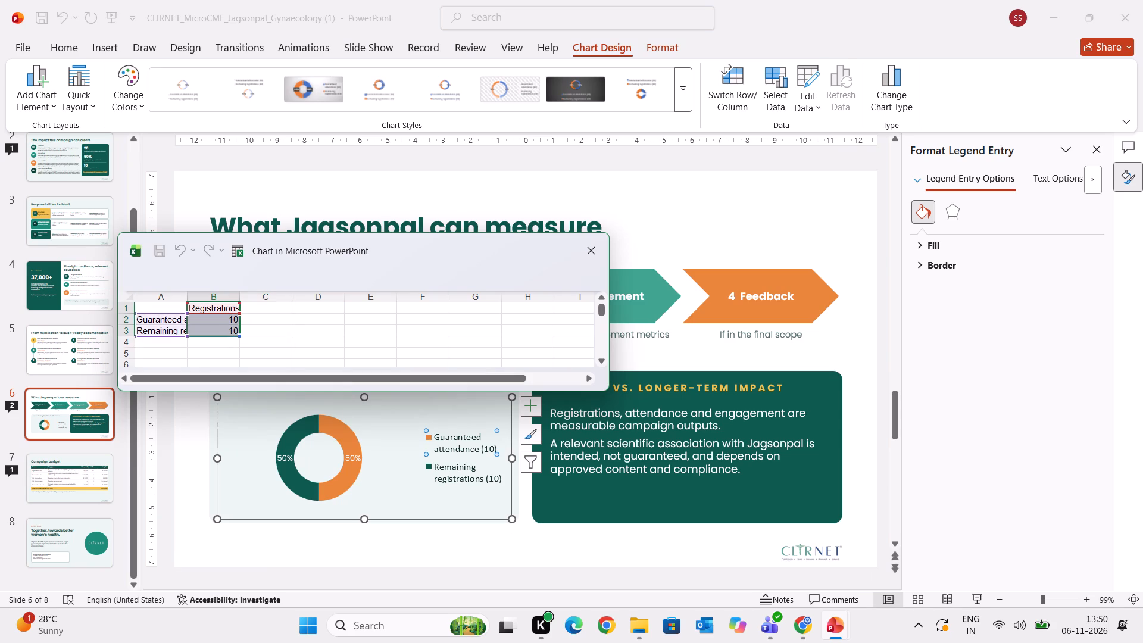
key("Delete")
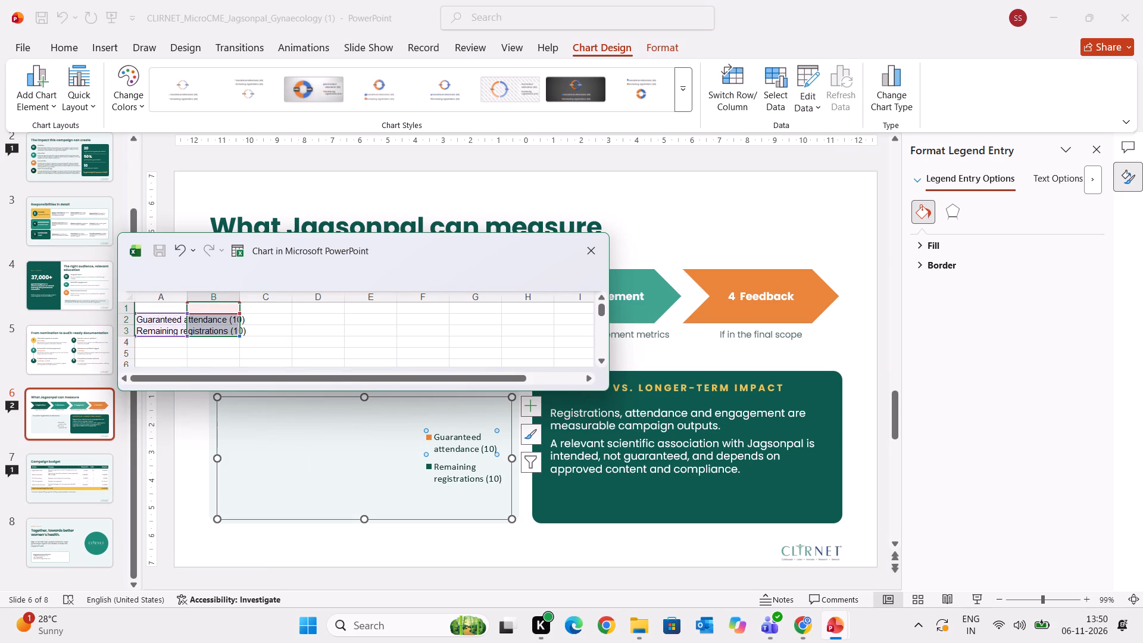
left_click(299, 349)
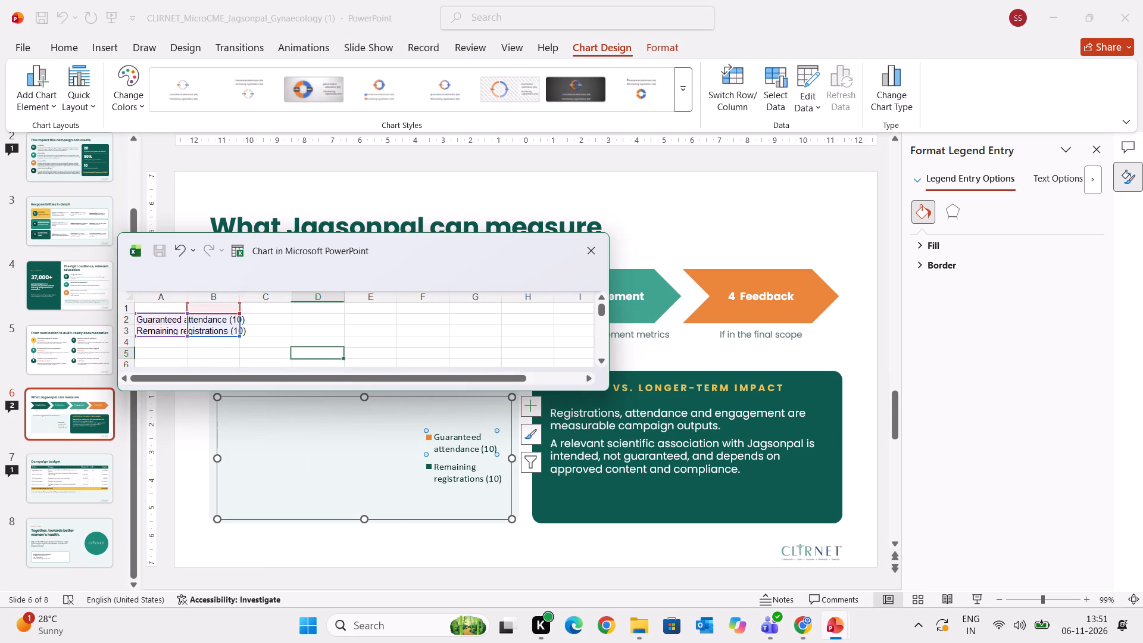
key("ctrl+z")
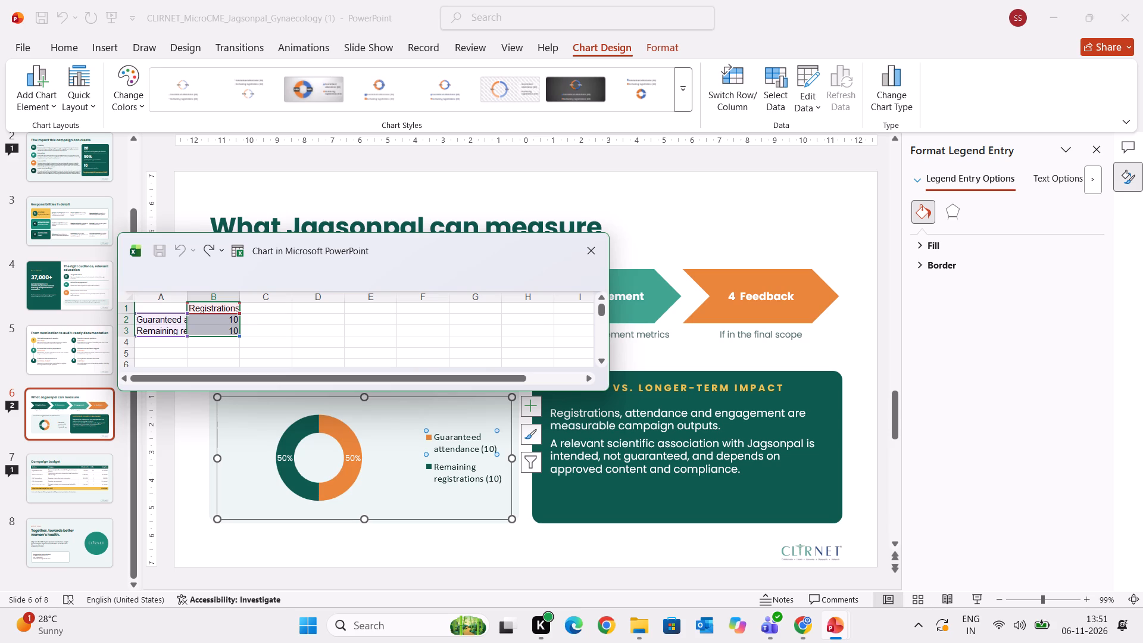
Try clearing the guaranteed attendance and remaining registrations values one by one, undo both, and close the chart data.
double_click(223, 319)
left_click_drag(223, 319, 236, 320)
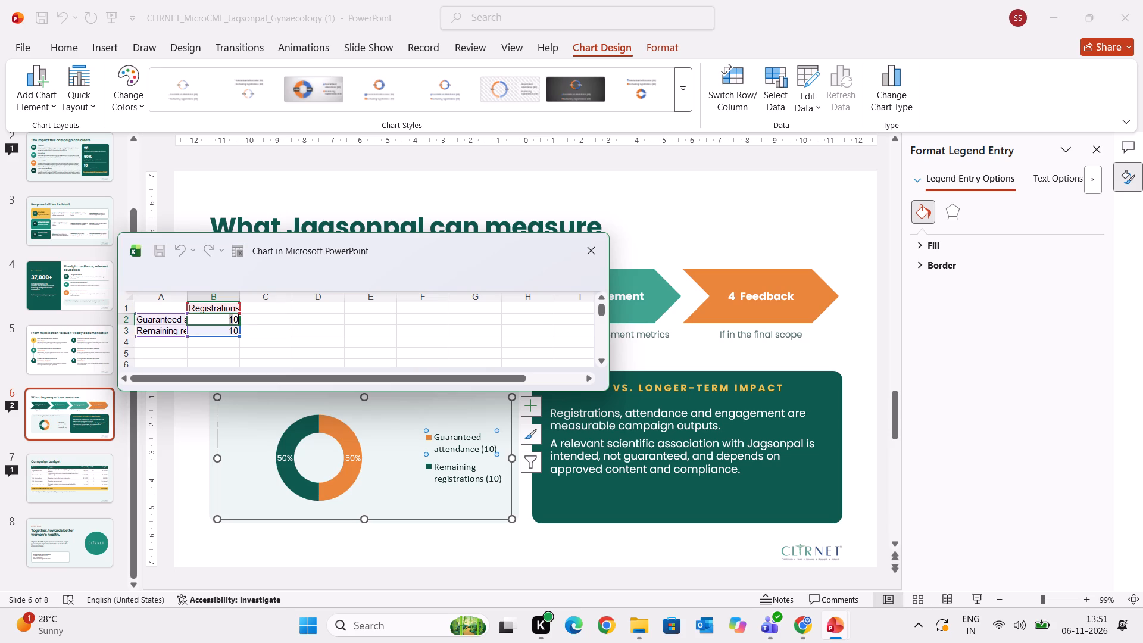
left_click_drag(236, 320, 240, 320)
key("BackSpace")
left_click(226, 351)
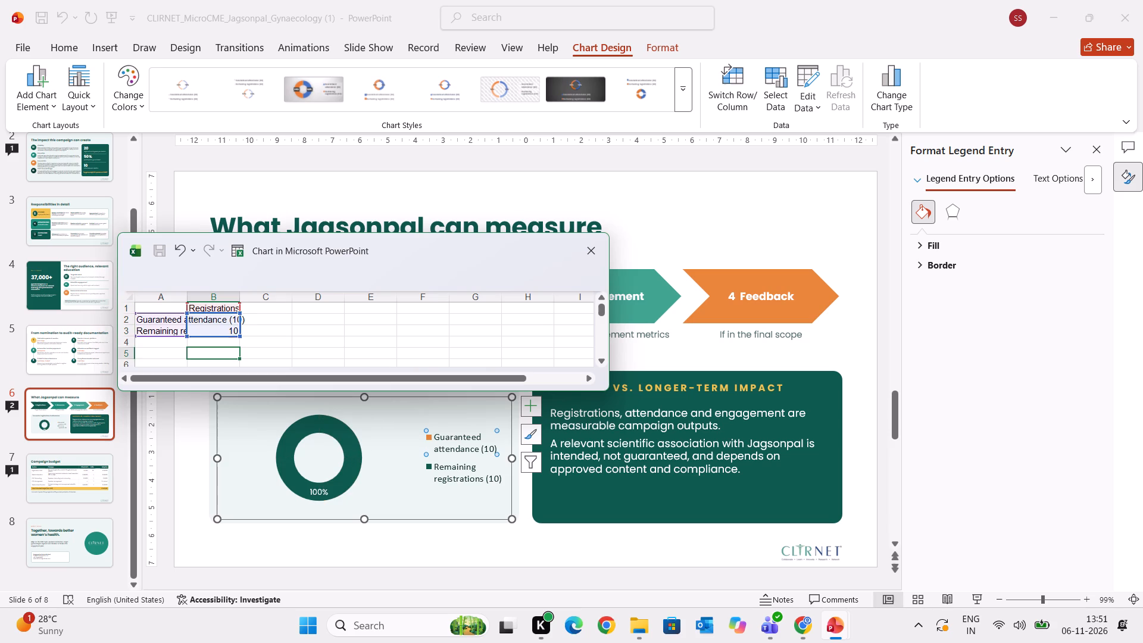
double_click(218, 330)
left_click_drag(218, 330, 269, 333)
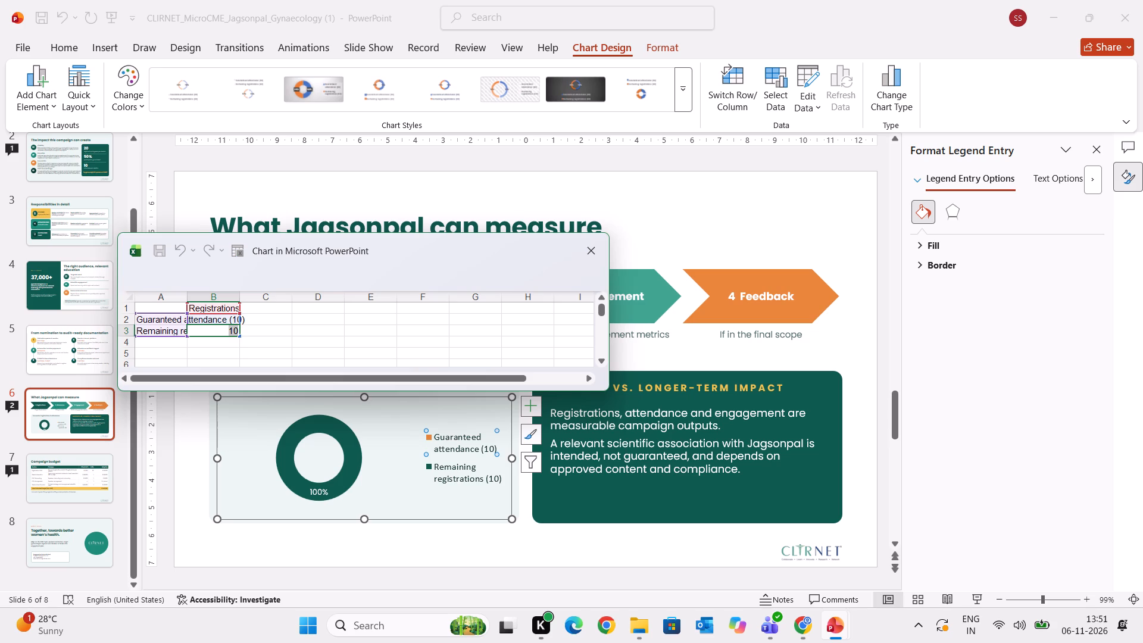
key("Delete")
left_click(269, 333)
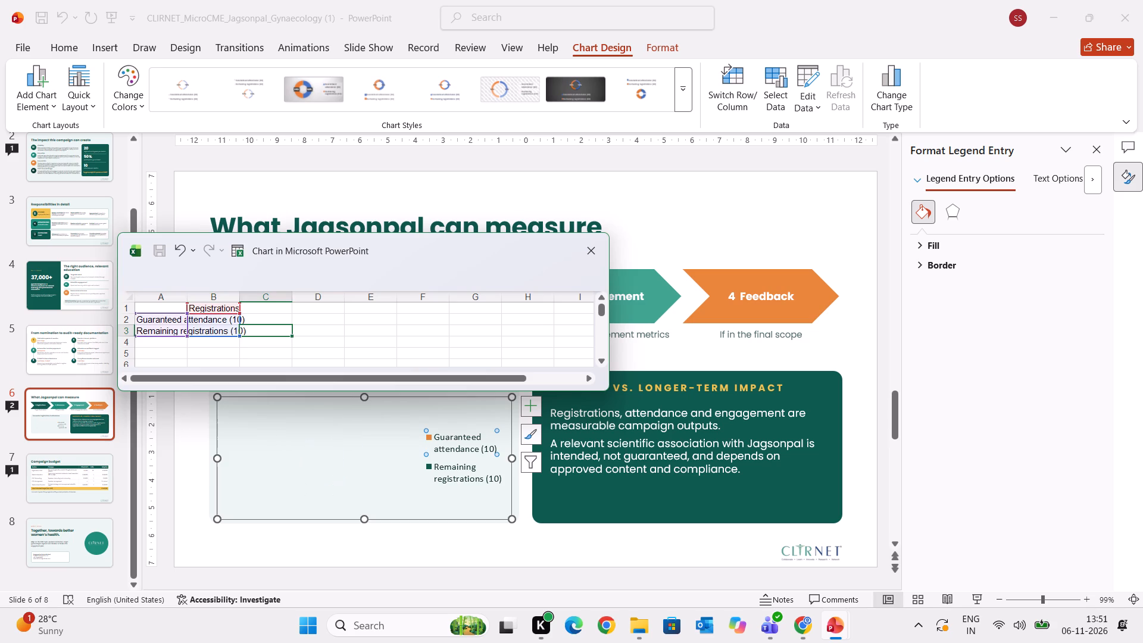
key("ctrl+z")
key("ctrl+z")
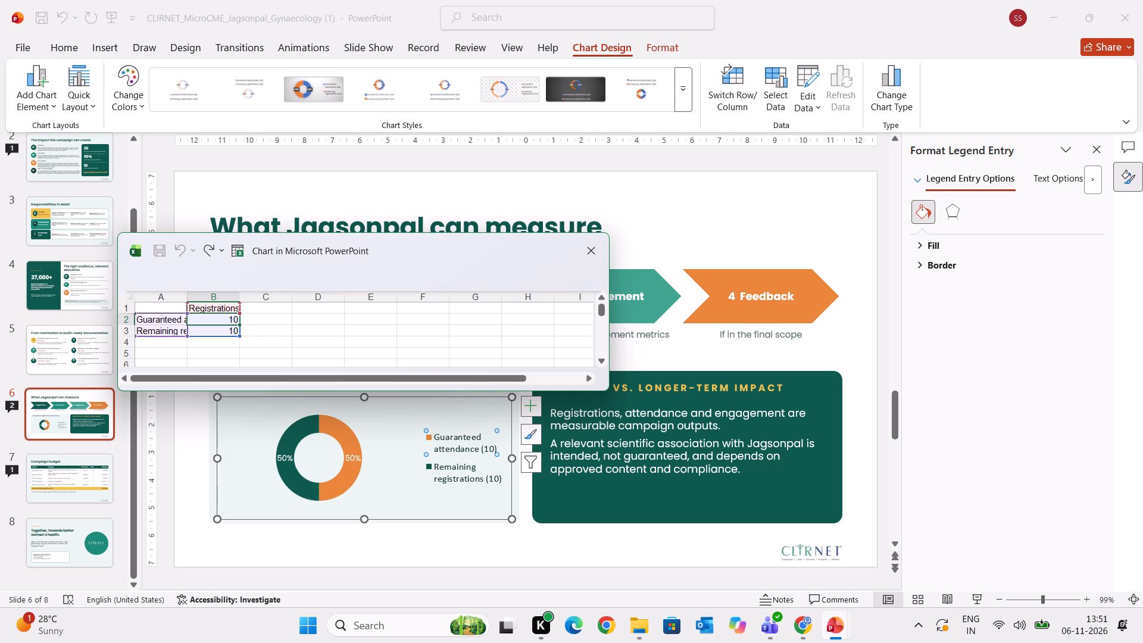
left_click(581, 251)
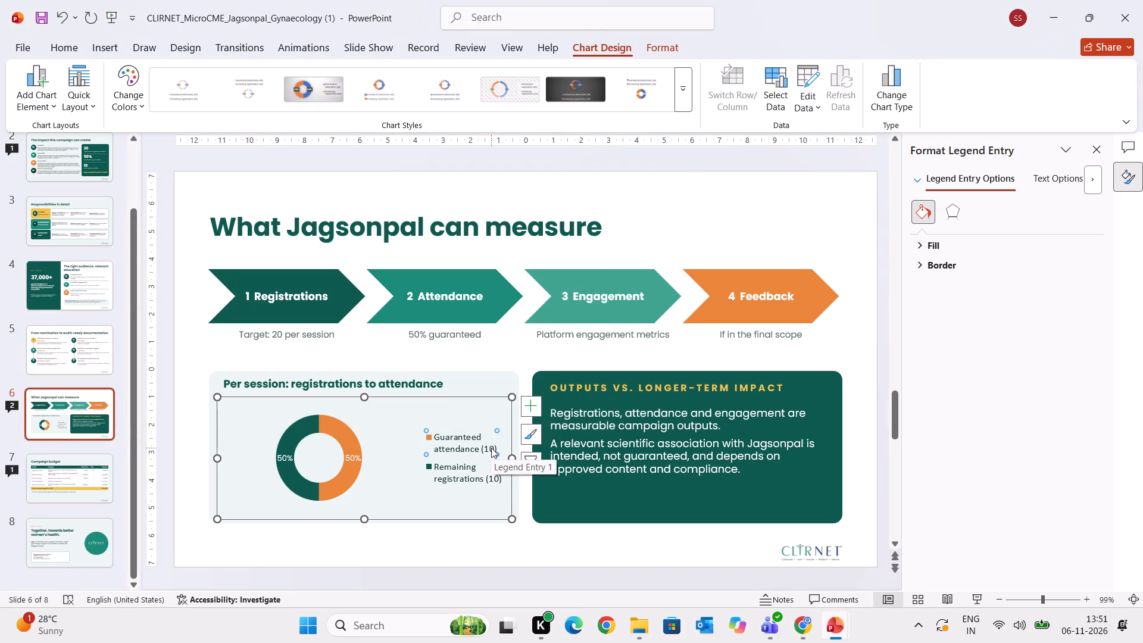
Delete the donut chart of registrations to attendance.
left_click(479, 418)
key("Delete")
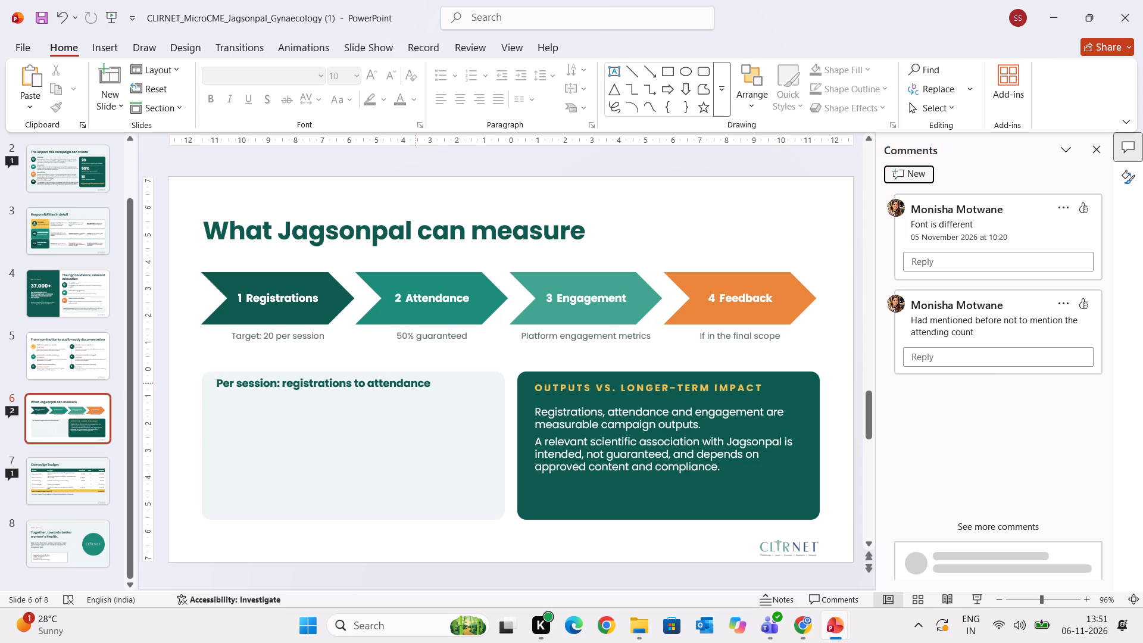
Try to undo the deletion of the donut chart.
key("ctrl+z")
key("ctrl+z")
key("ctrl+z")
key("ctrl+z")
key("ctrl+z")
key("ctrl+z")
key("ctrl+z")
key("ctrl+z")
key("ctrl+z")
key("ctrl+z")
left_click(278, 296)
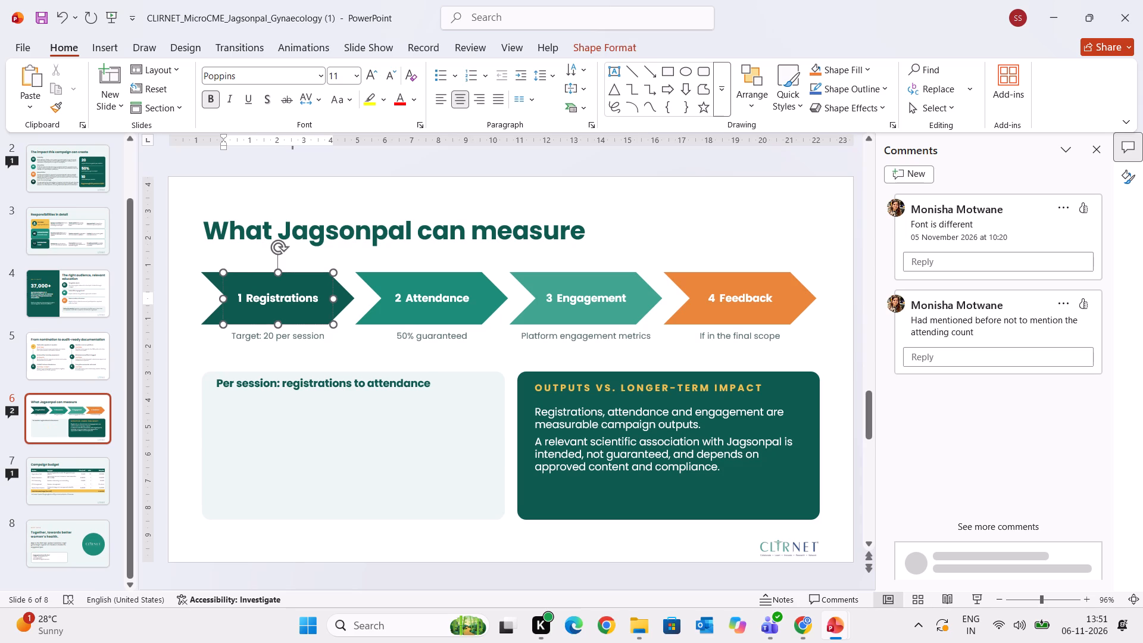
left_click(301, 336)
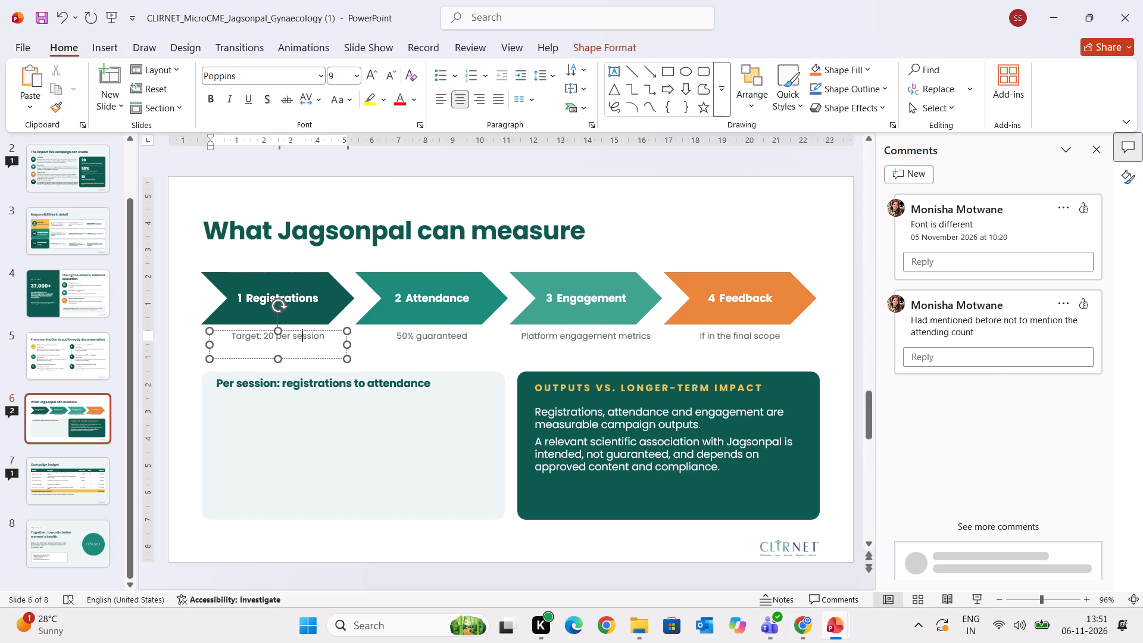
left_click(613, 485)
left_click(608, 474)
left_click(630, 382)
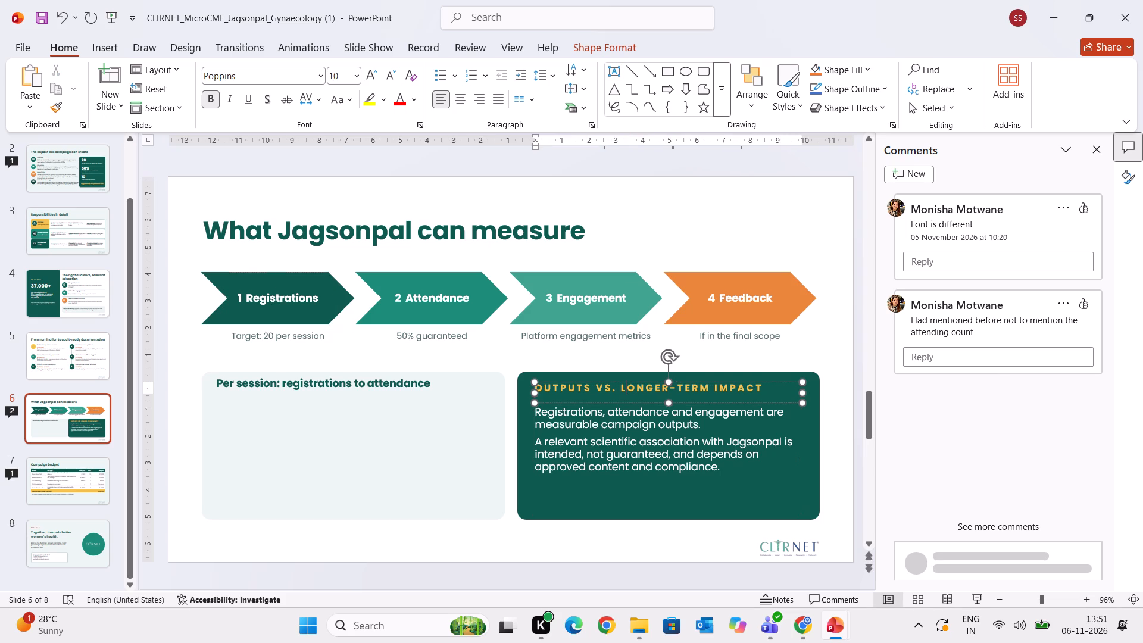
Delete the "Per session: registrations to attendance" heading and the empty light card behind it.
left_click(418, 377)
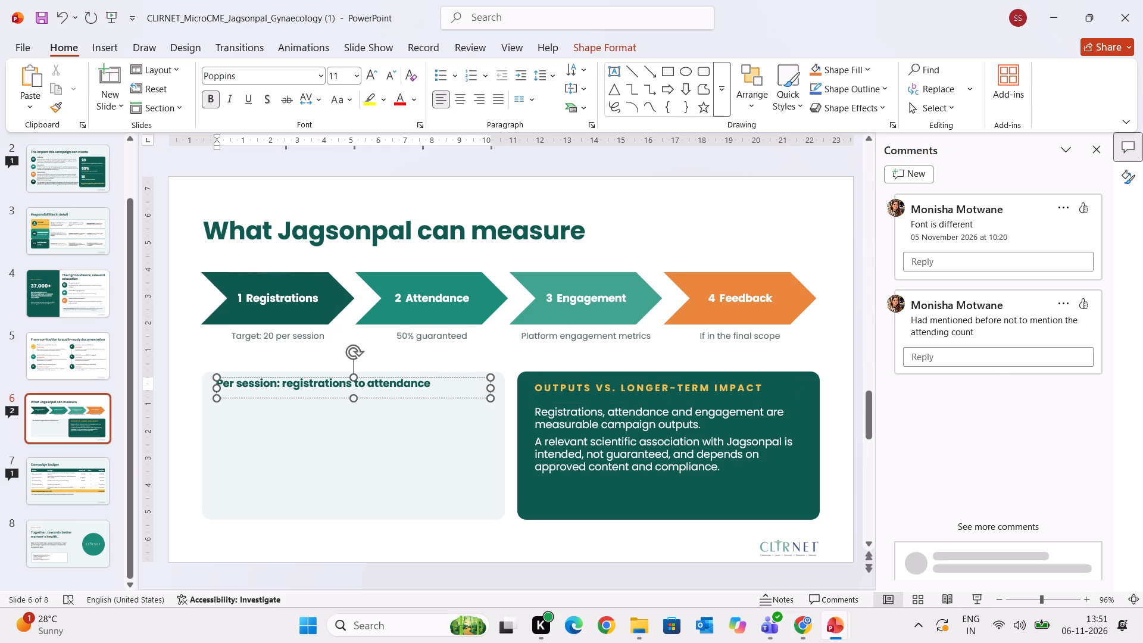
key("Delete")
left_click(462, 375)
key("Delete")
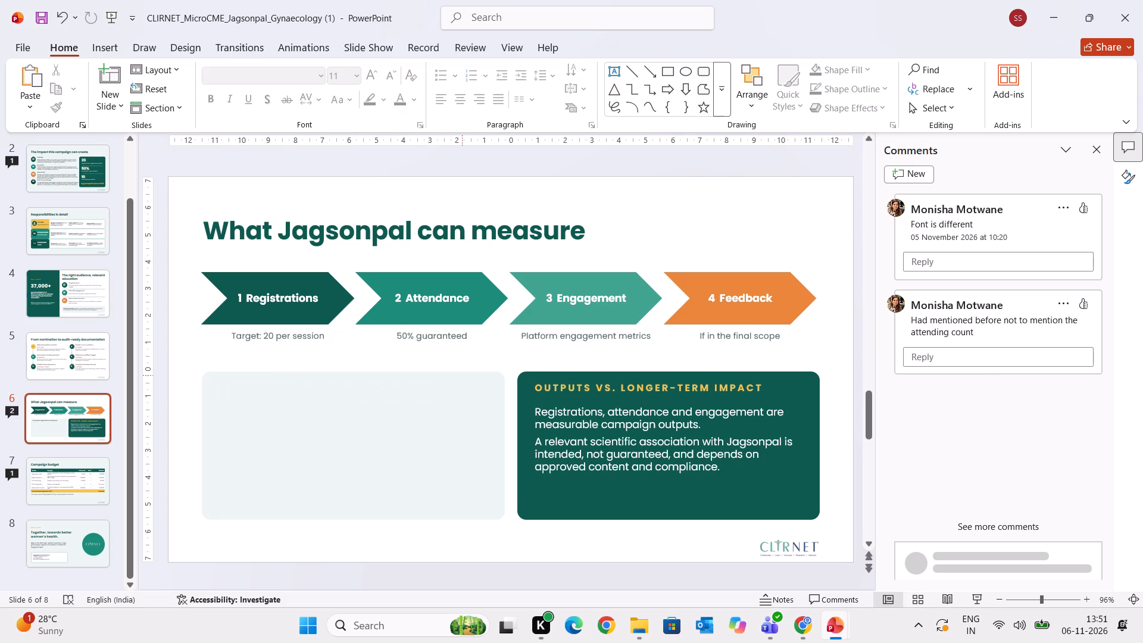
left_click(451, 385)
key("Delete")
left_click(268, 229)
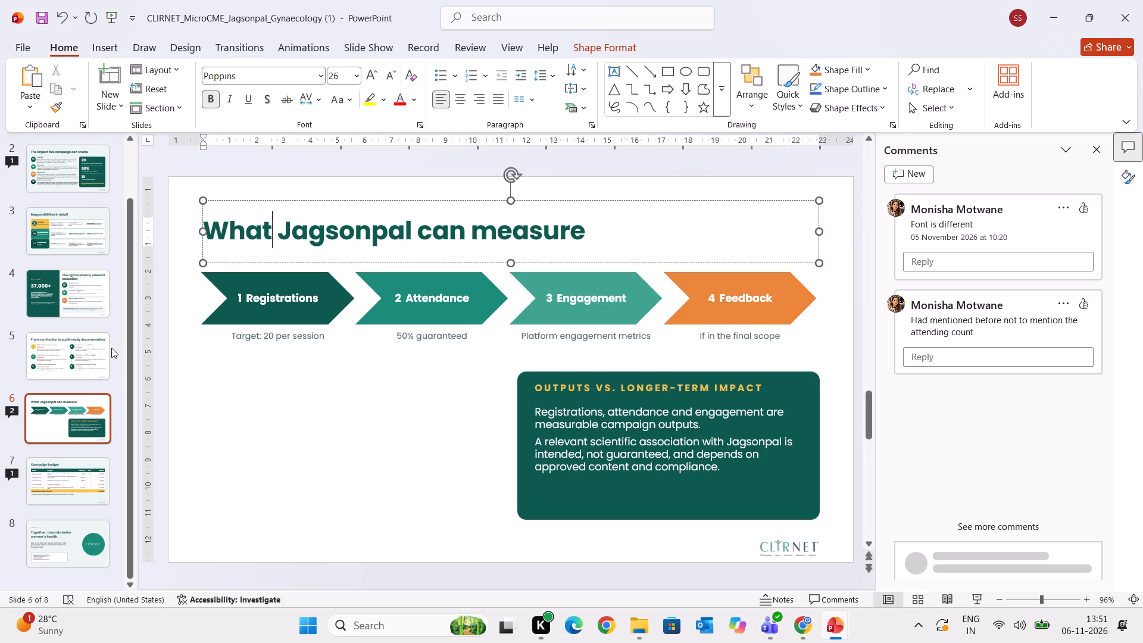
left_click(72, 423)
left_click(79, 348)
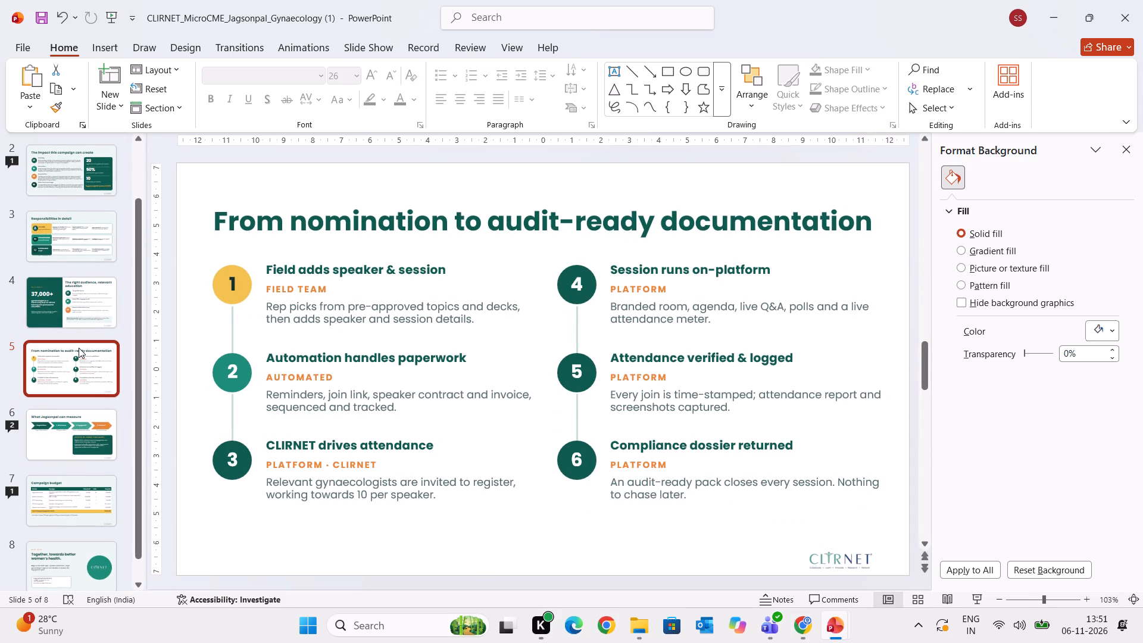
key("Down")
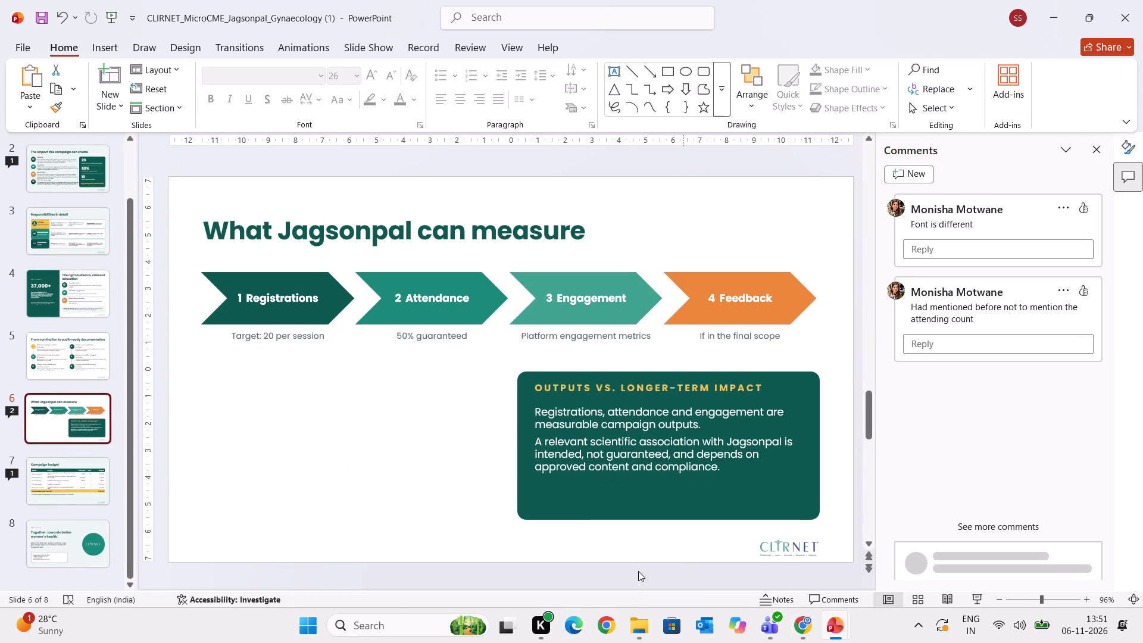
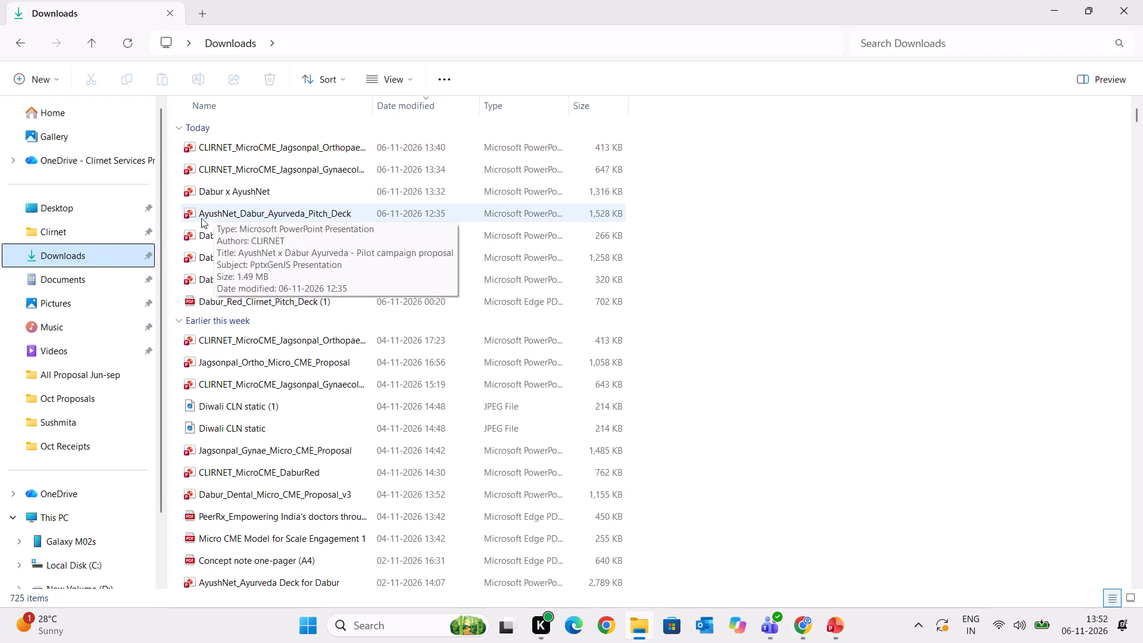
Open the Dabur_Red_Pitch_Deck_Pilot_Campaign presentation and look through its slides up to "Measuring the Impact", checking how outcomes are presented.
left_click(190, 229)
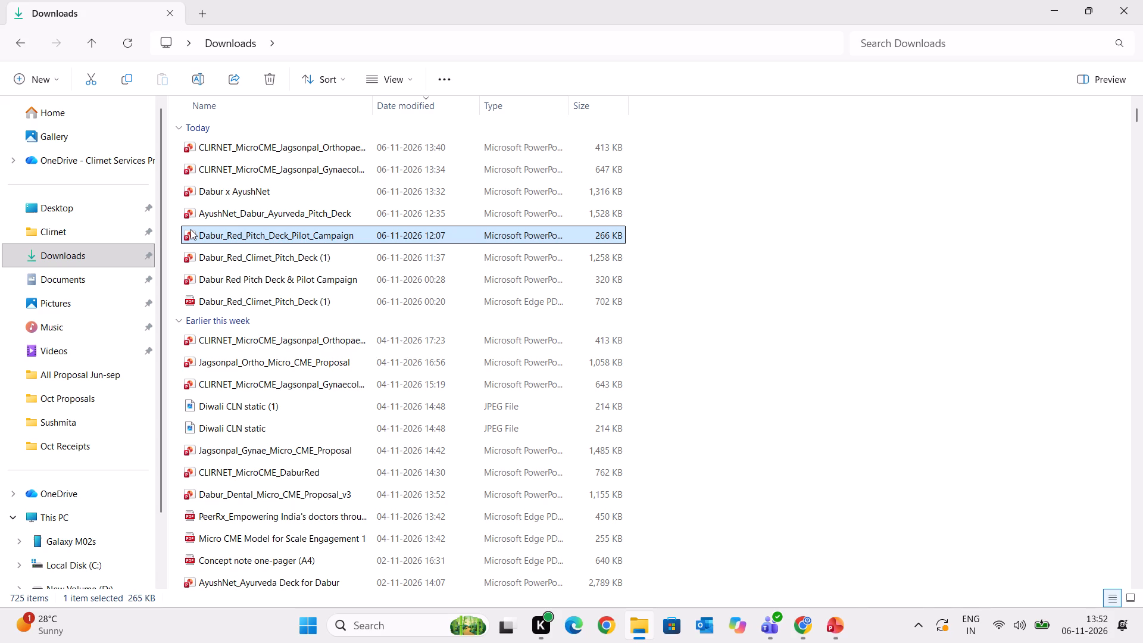
double_click(190, 229)
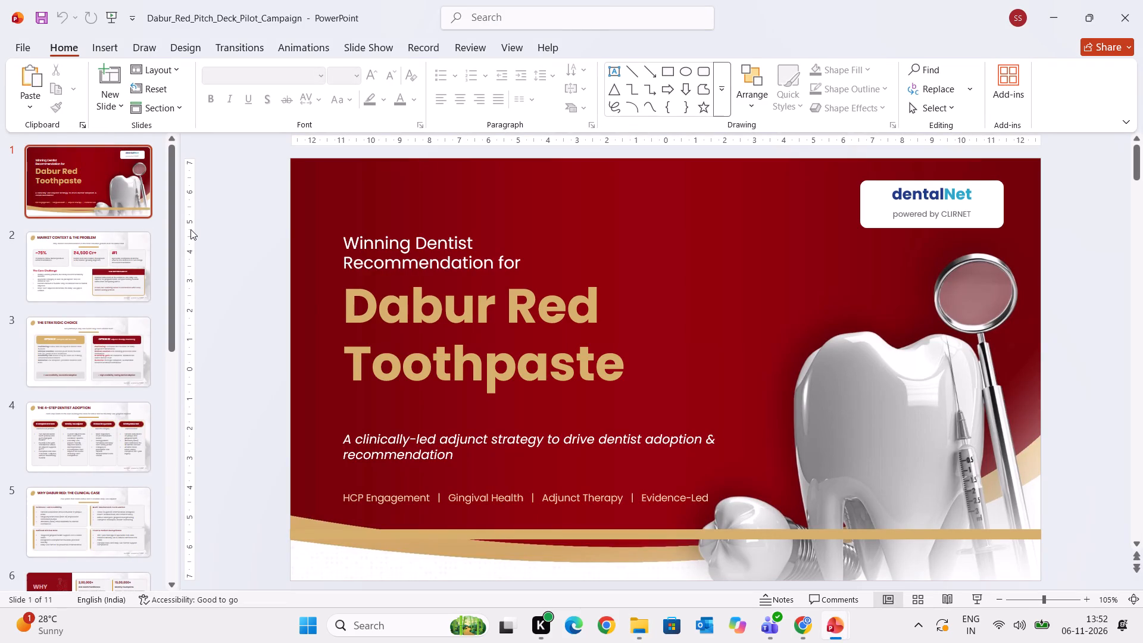
left_click(82, 187)
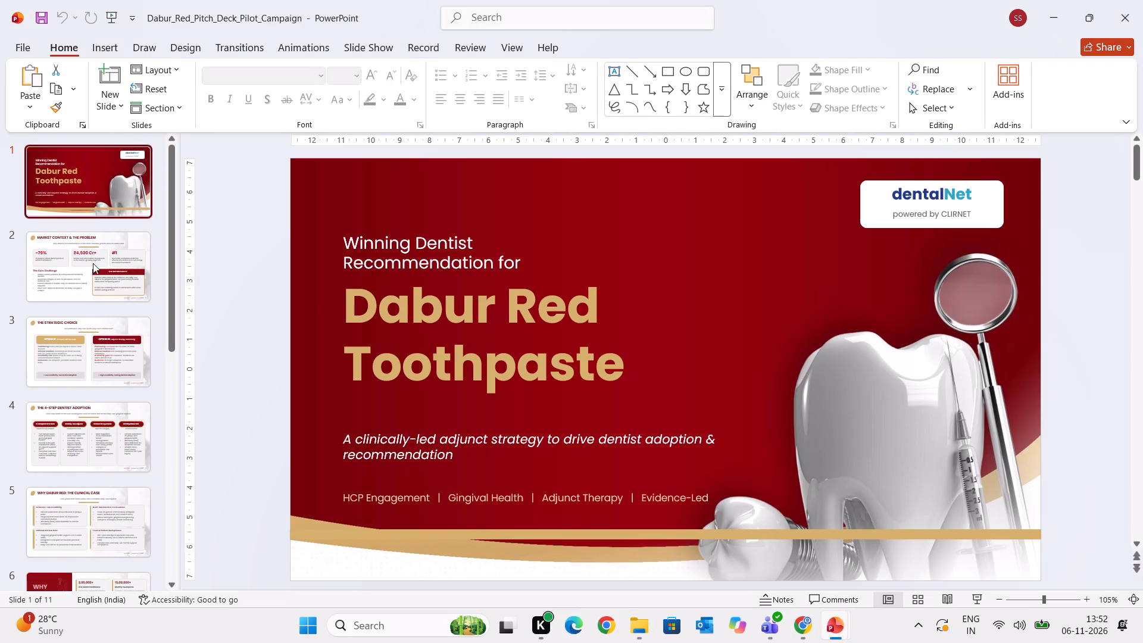
key("Down")
key("Down")
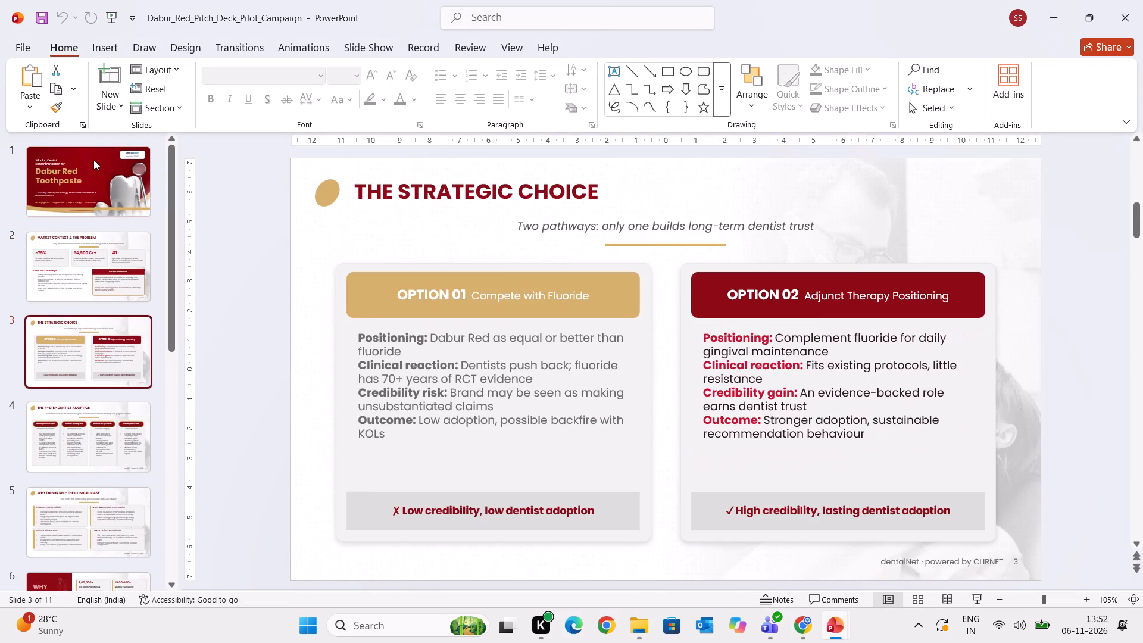
key("Down")
key("Down")
key("Down")
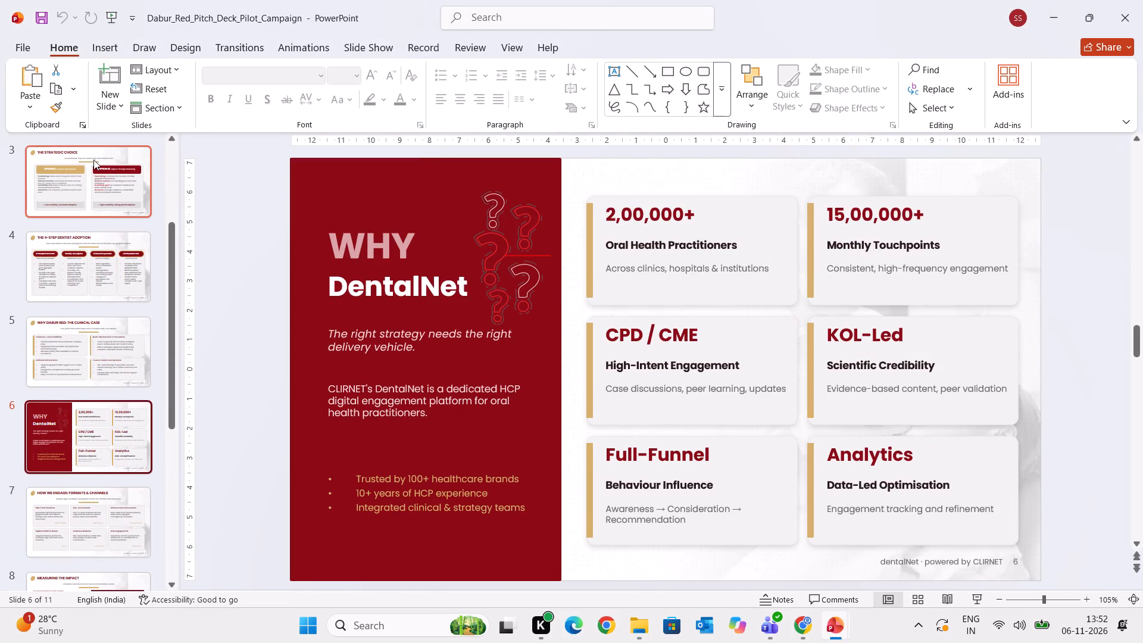
key("Down")
key("Down")
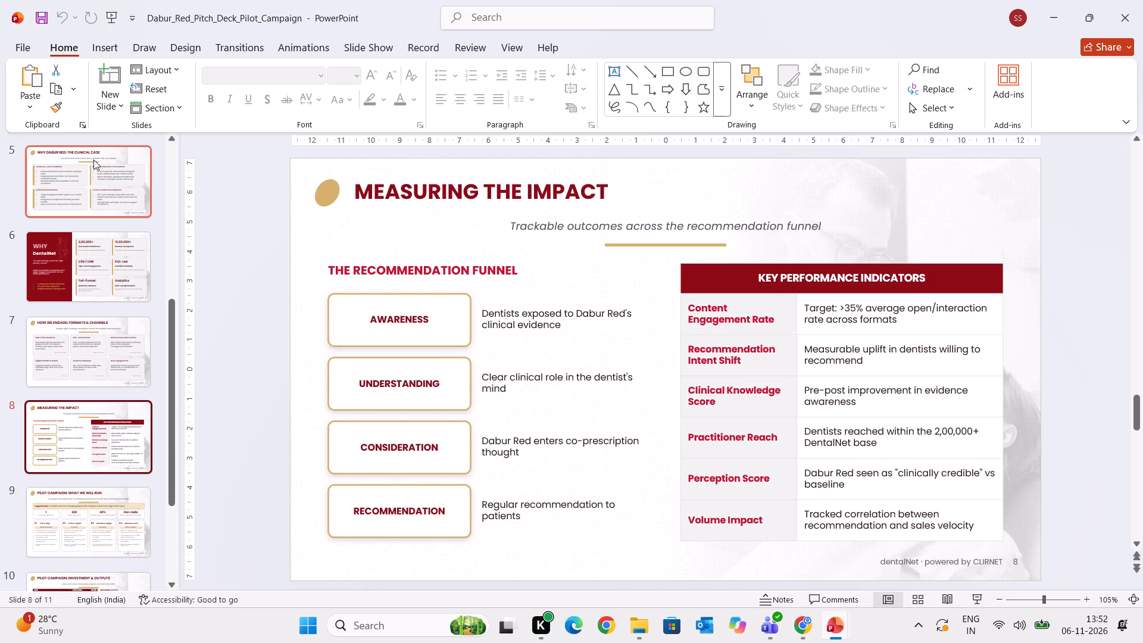
key("Down")
key("Up")
key("Up")
Examine how the Dabur Red deck's pilot campaign plan and "Investment & Outputs" slides present registrations and attendance, and close the deck.
key("Down")
key("Down")
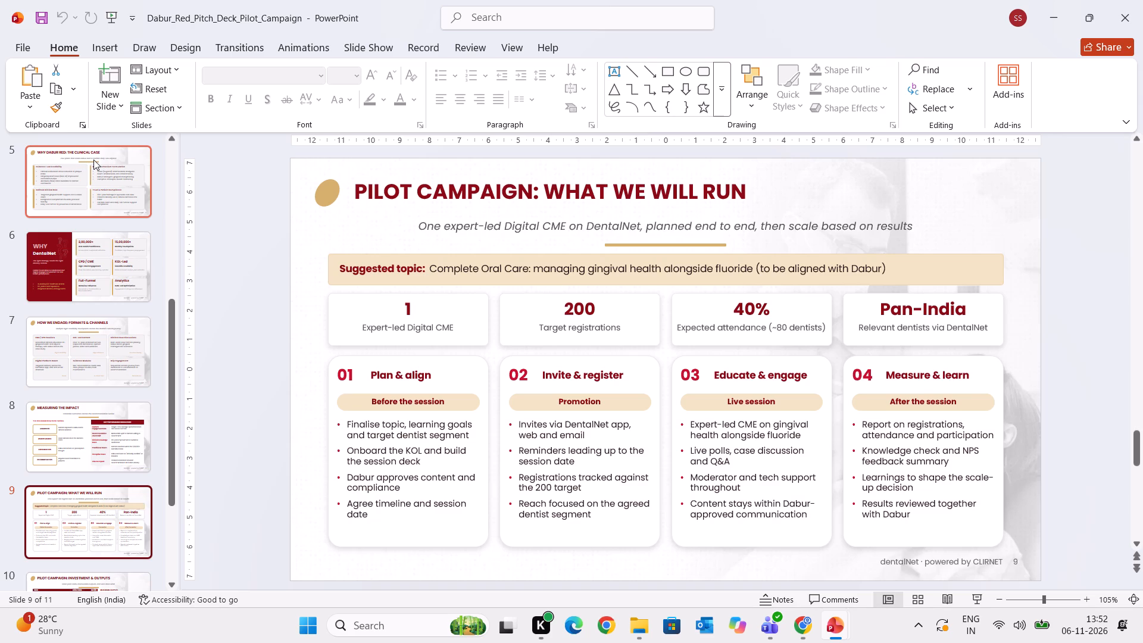
key("Down")
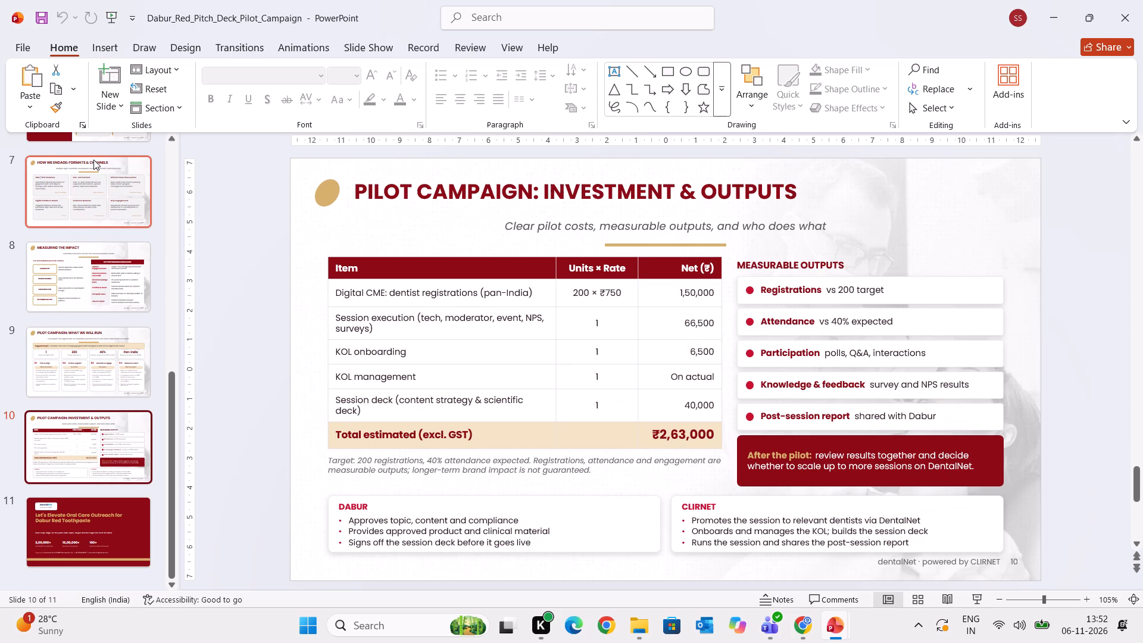
key("Down")
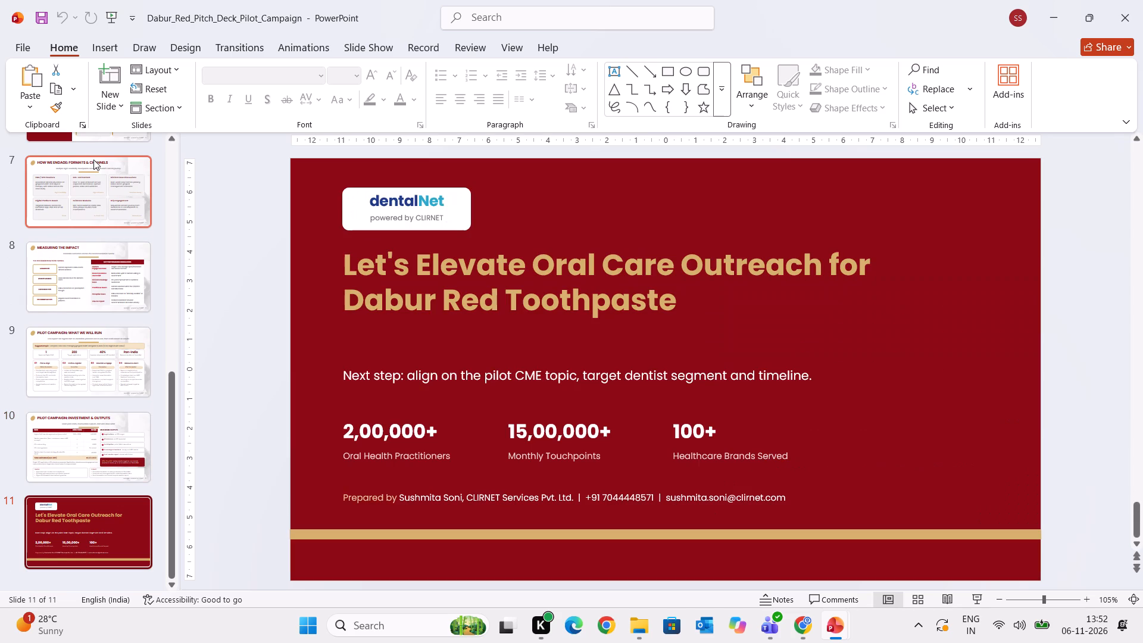
key("Down")
key("Down")
key("Down")
key("Up")
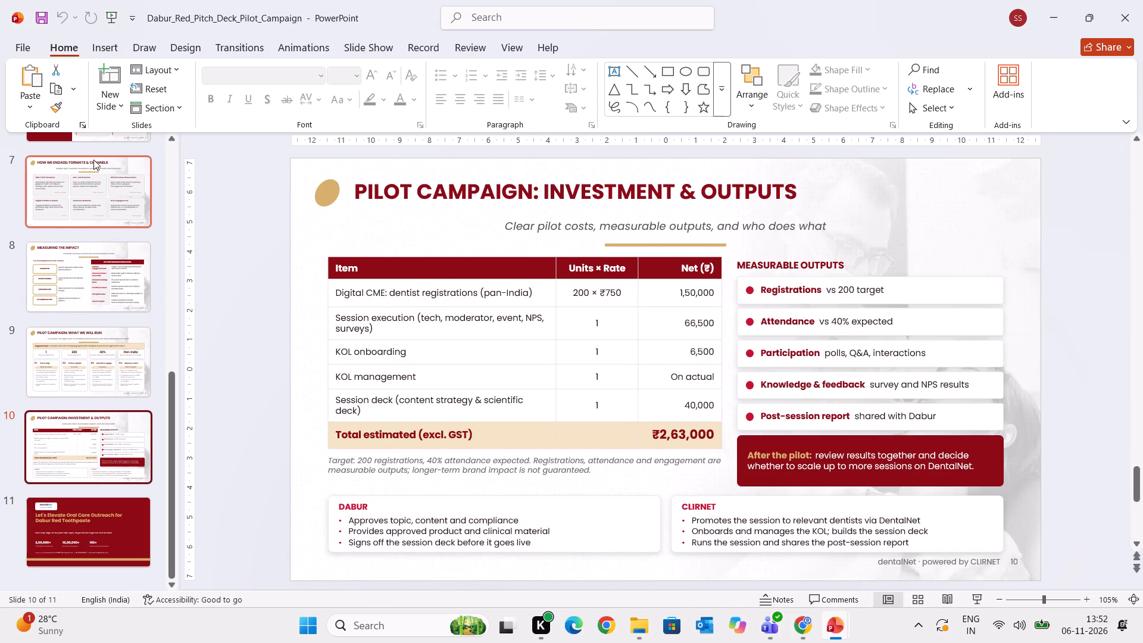
left_click(1129, 0)
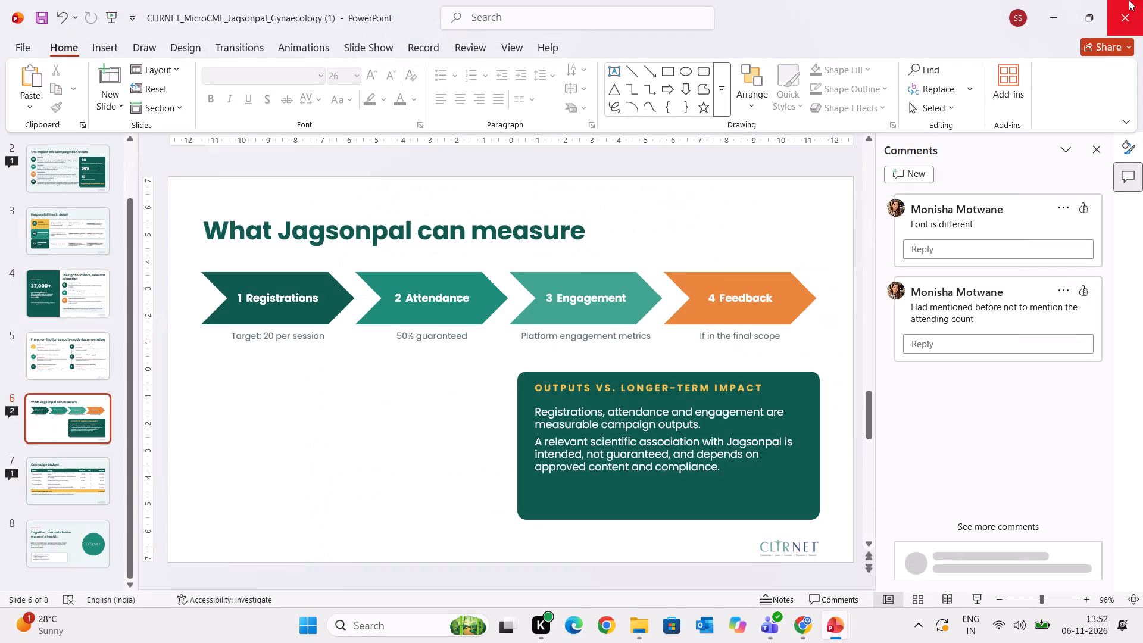
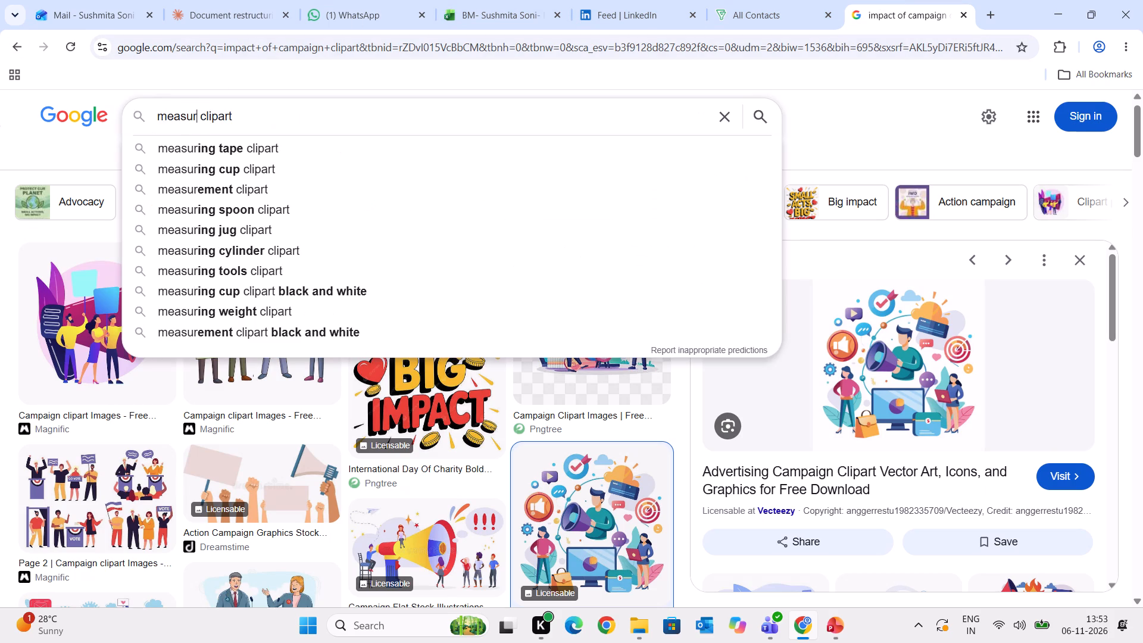
Search Google Images for "measure campaign clipart" and browse the results for an illustration suited to the measurement slide.
type("e campai")
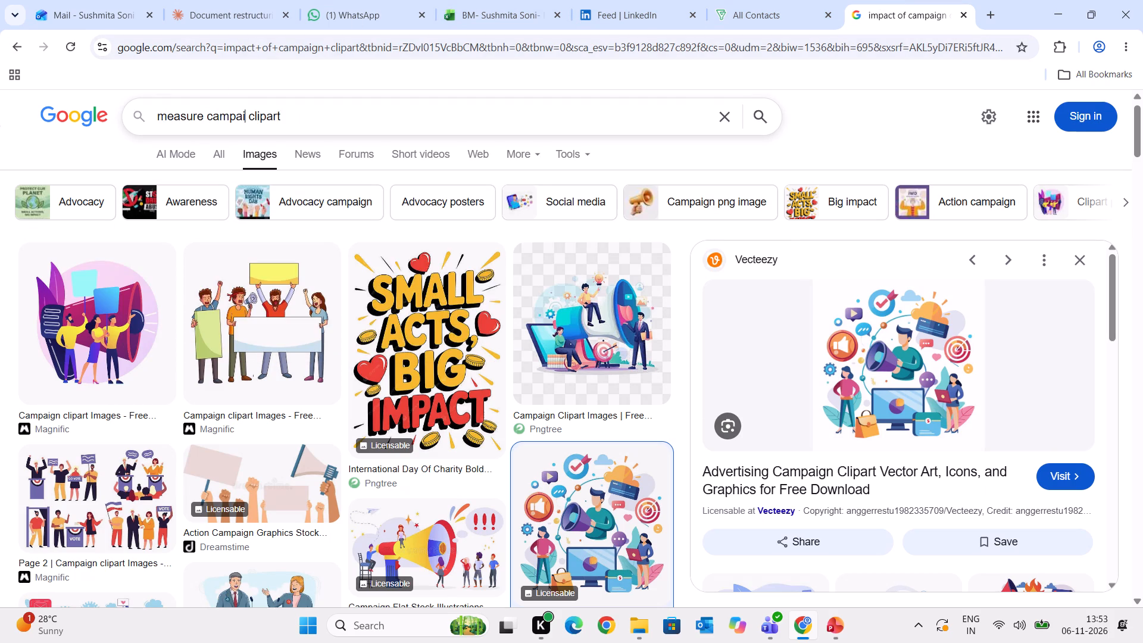
type("gn")
key("Return")
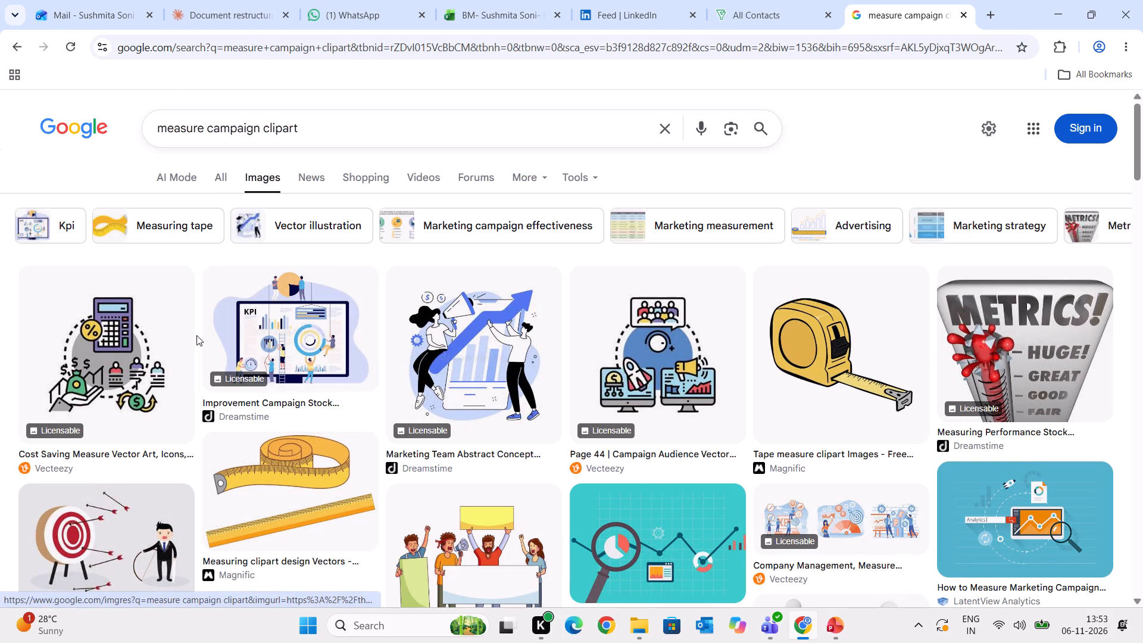
scroll(293, 382, "down", 1)
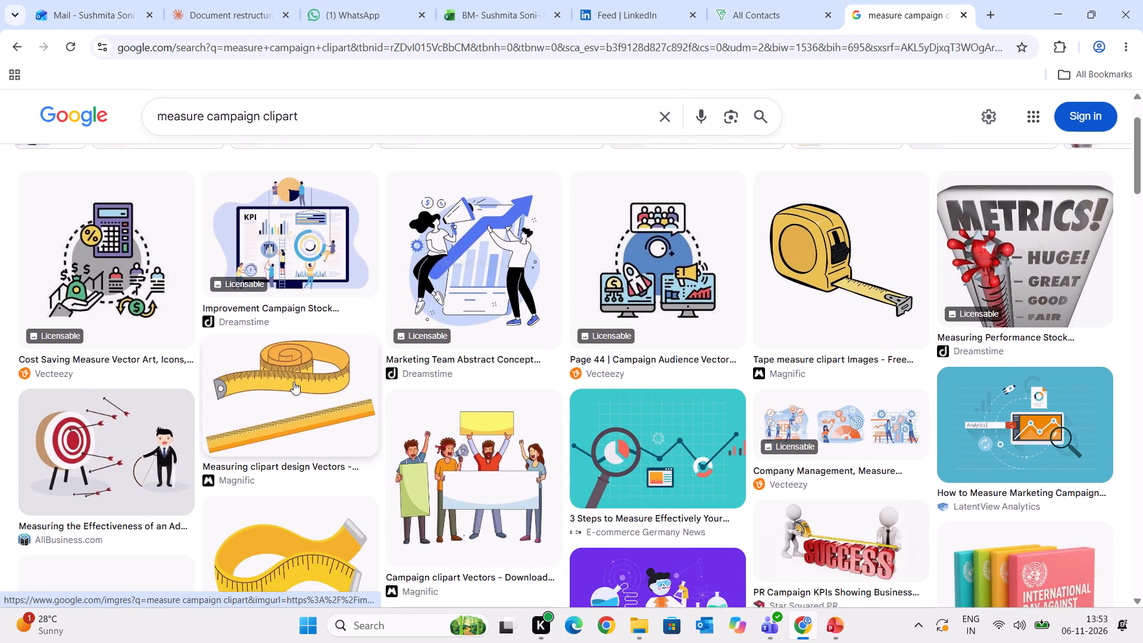
scroll(293, 382, "down", 3)
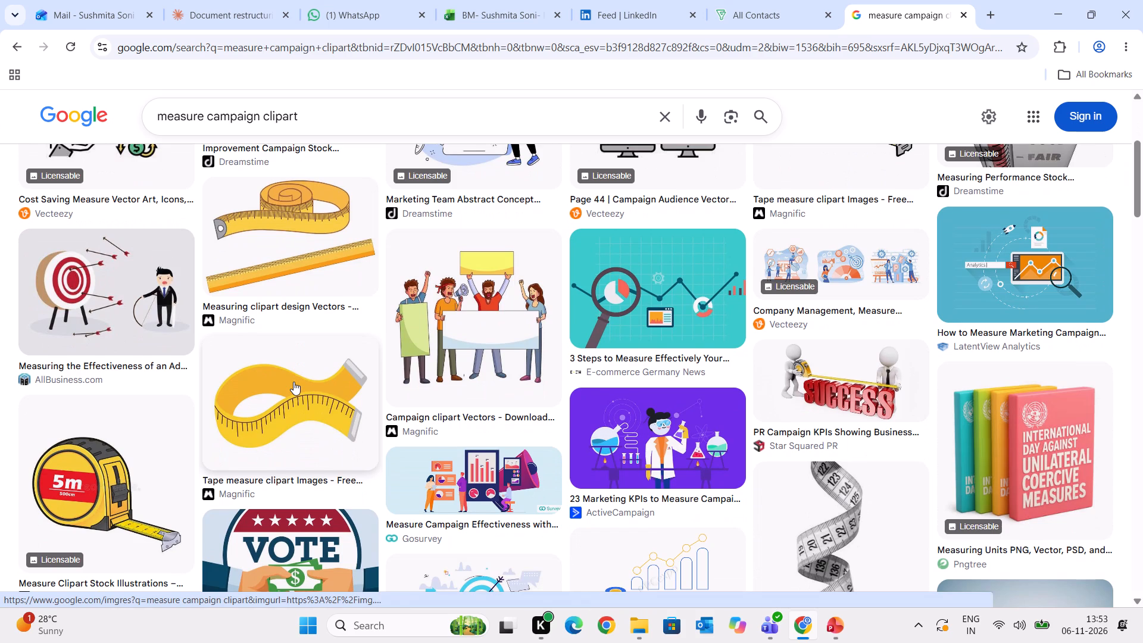
scroll(293, 382, "down", 2)
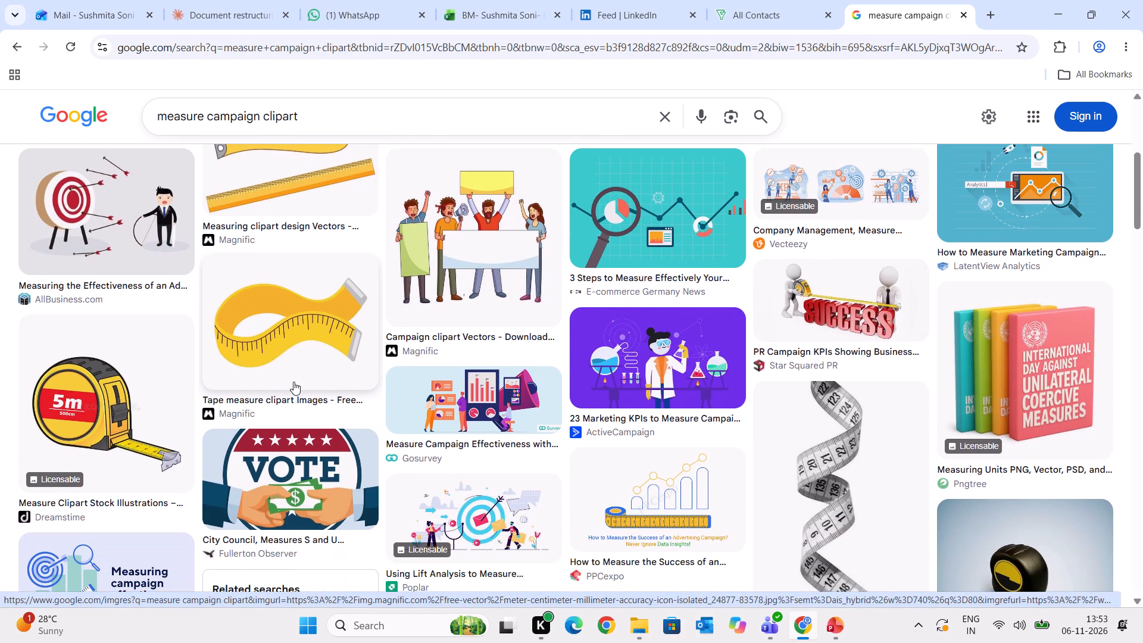
scroll(293, 382, "down", 1)
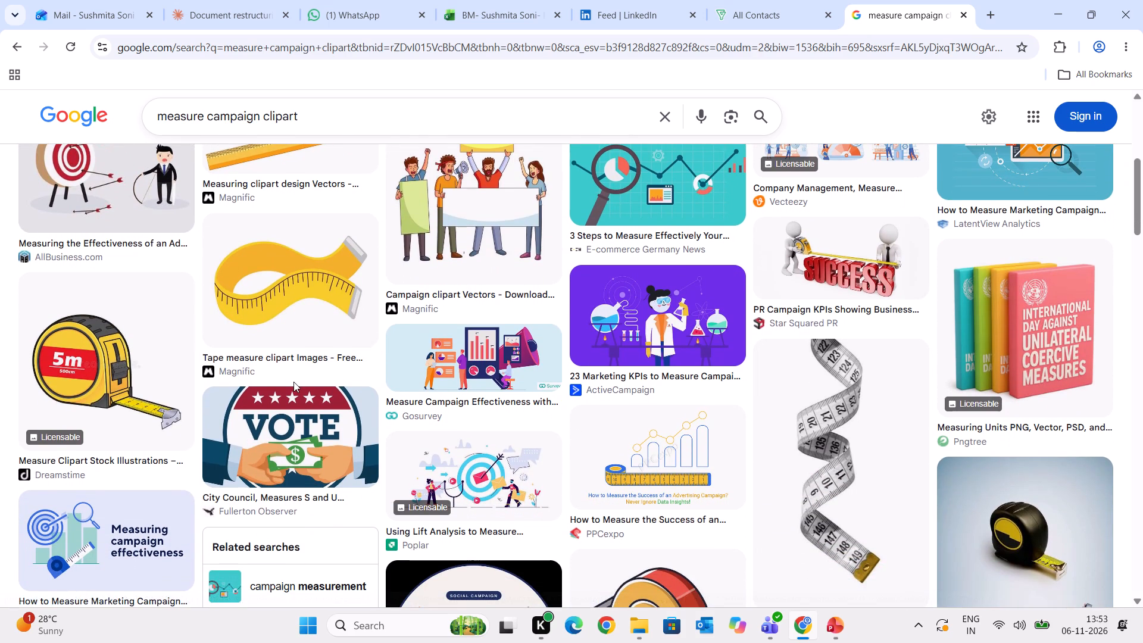
scroll(293, 382, "down", 1)
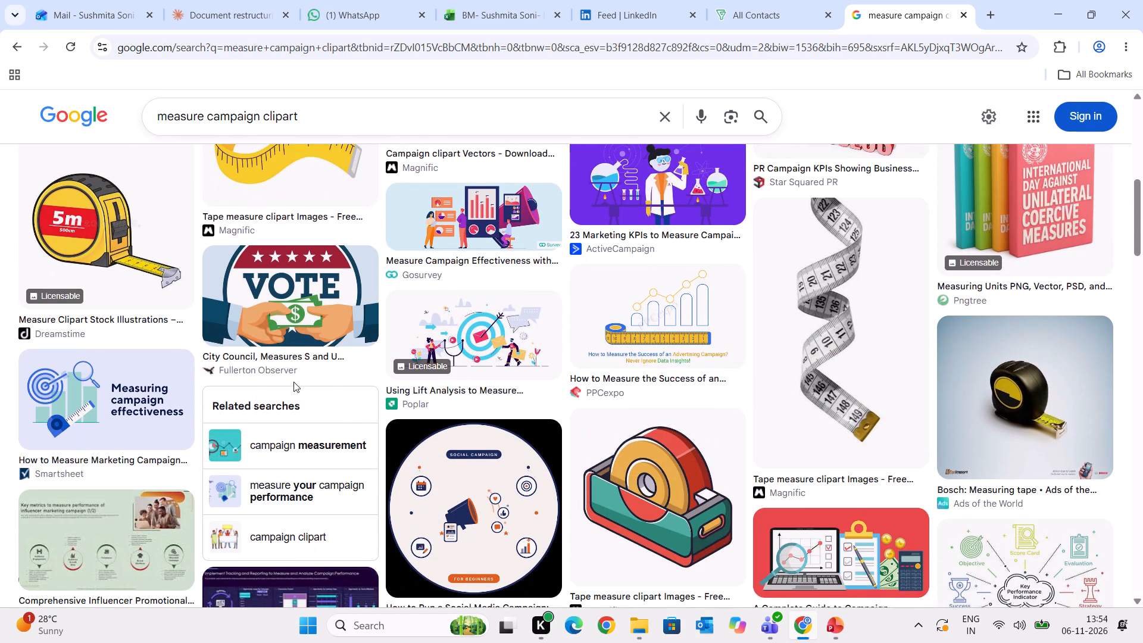
scroll(234, 461, "down", 1)
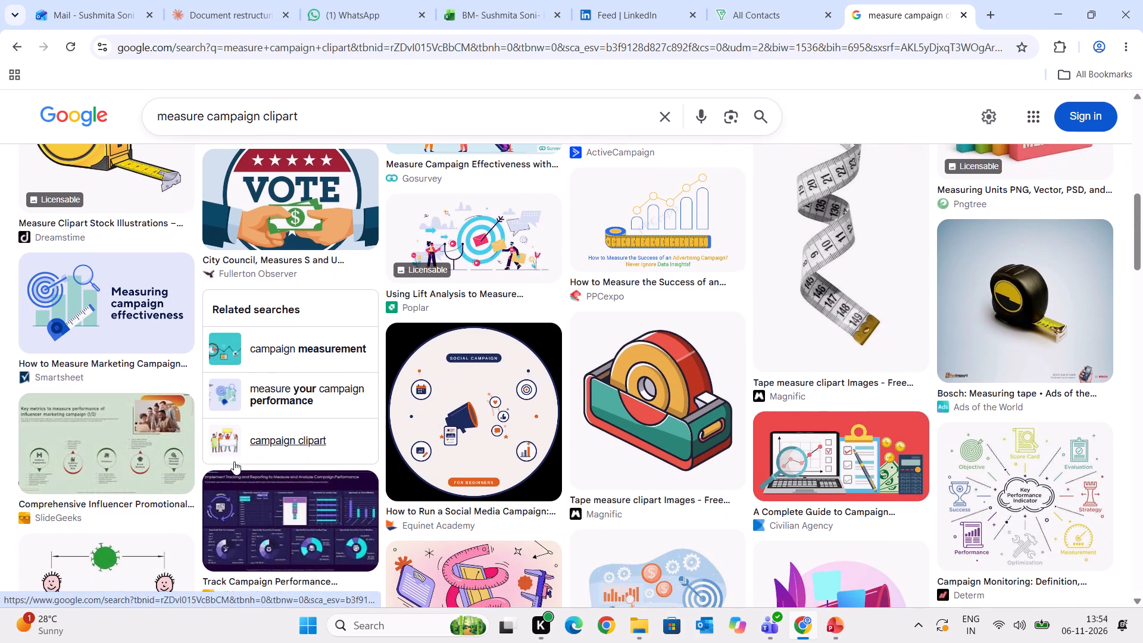
scroll(234, 461, "down", 3)
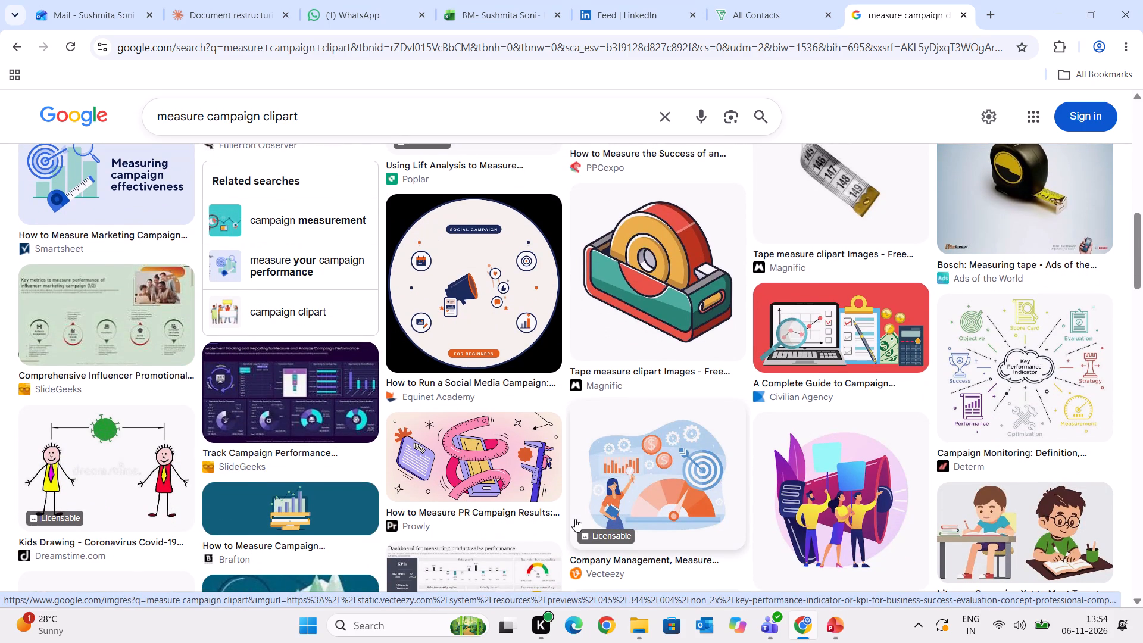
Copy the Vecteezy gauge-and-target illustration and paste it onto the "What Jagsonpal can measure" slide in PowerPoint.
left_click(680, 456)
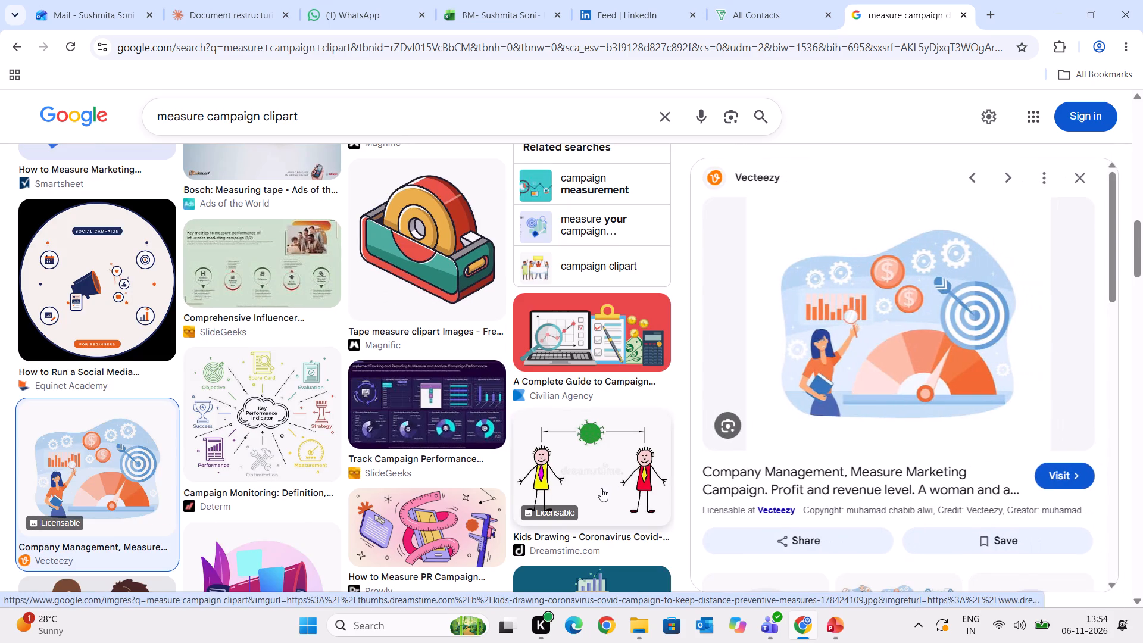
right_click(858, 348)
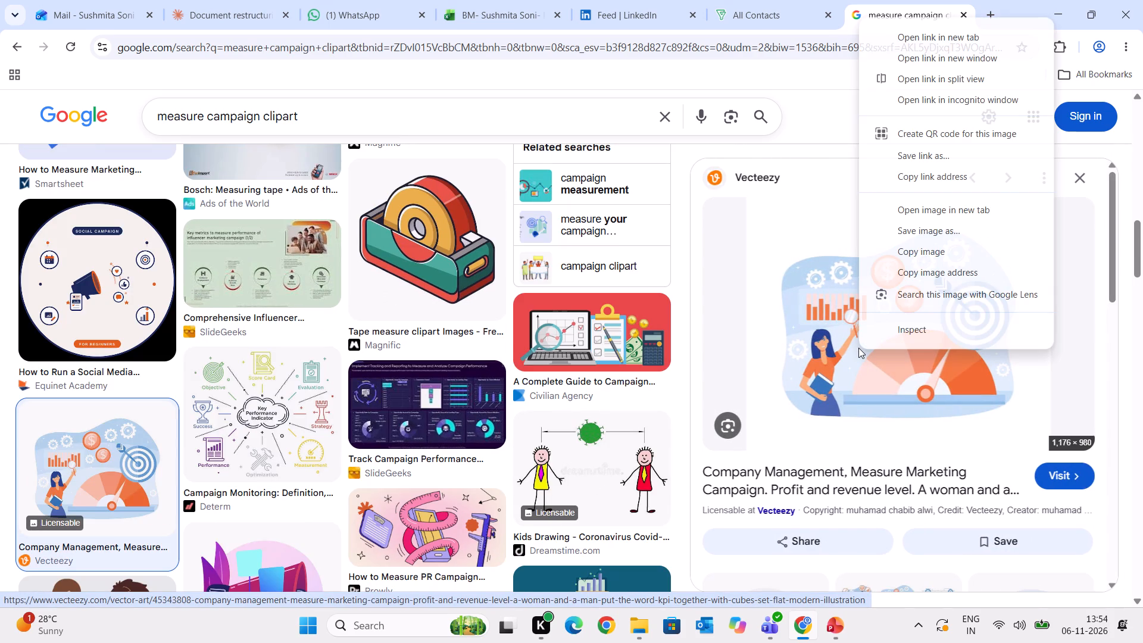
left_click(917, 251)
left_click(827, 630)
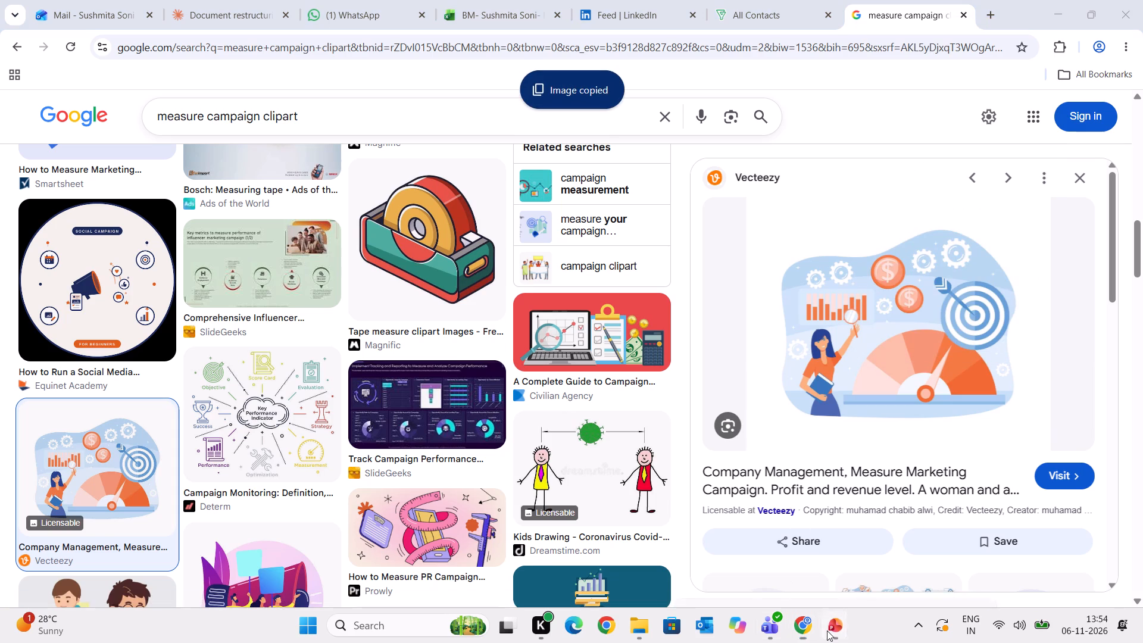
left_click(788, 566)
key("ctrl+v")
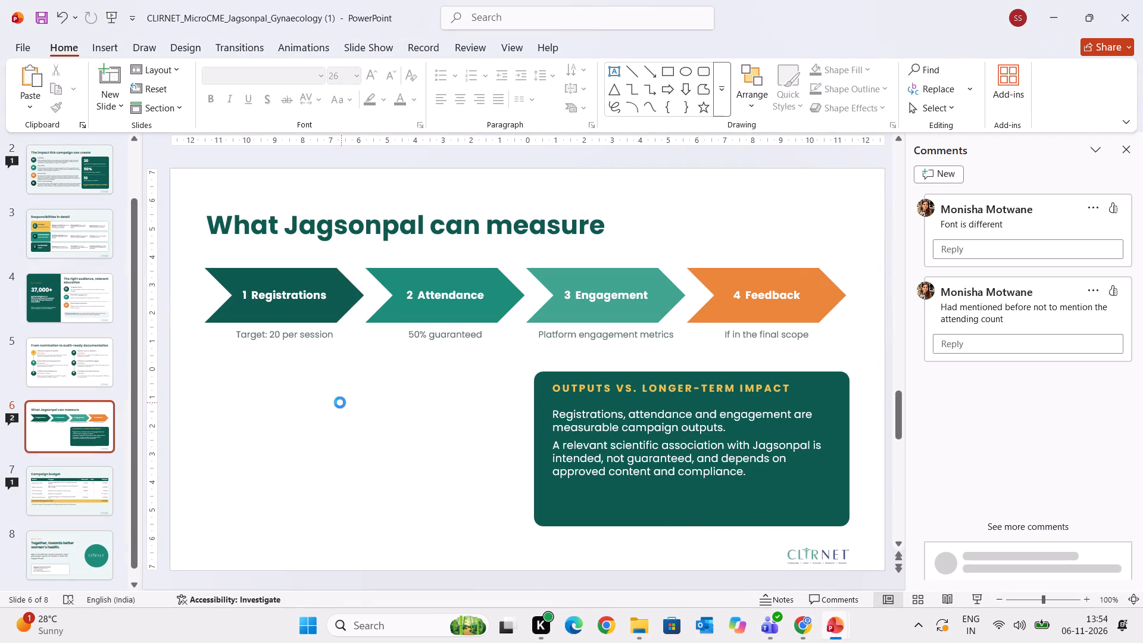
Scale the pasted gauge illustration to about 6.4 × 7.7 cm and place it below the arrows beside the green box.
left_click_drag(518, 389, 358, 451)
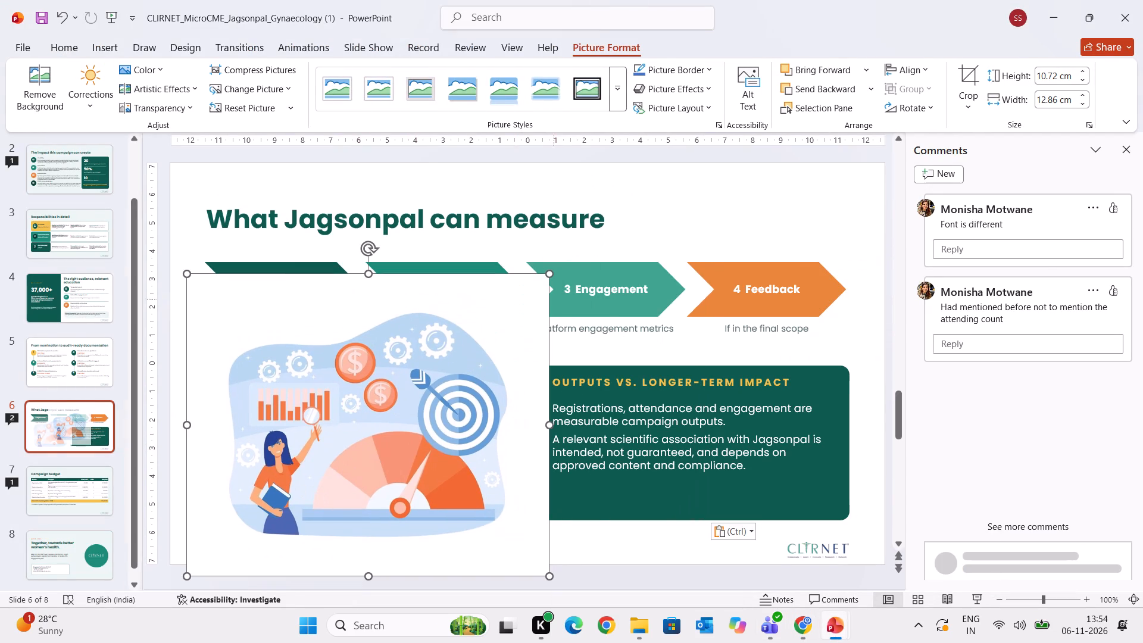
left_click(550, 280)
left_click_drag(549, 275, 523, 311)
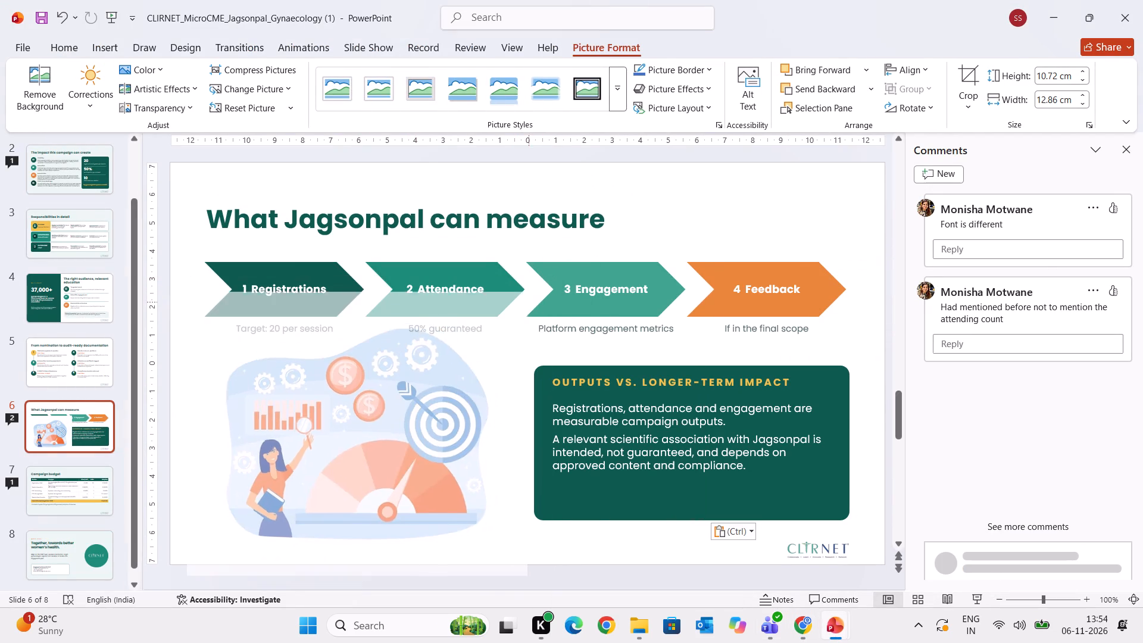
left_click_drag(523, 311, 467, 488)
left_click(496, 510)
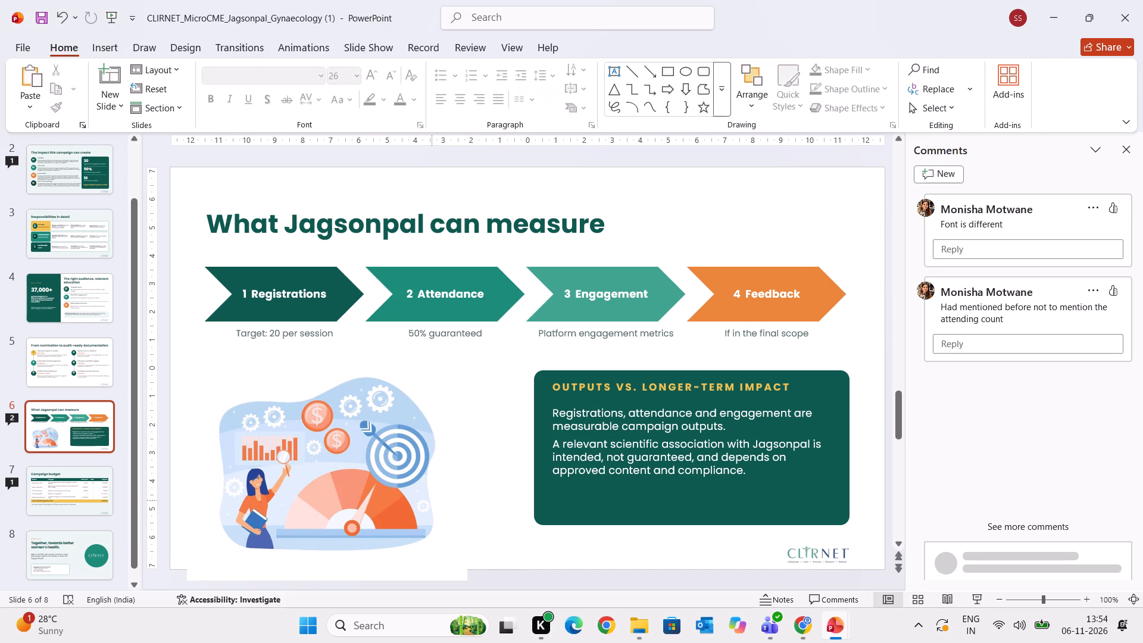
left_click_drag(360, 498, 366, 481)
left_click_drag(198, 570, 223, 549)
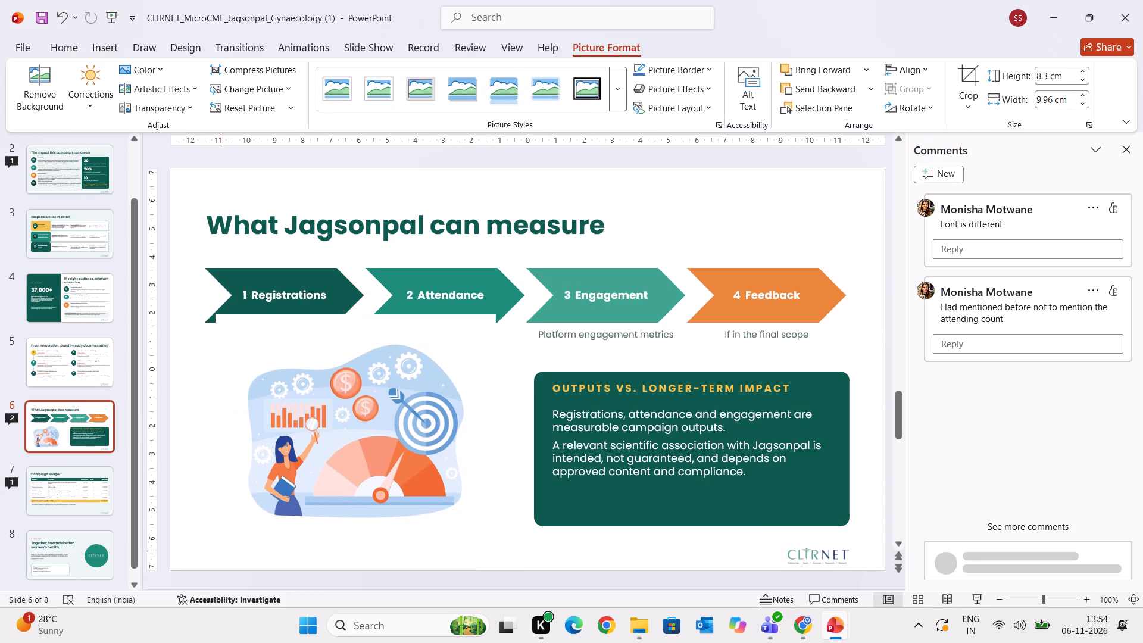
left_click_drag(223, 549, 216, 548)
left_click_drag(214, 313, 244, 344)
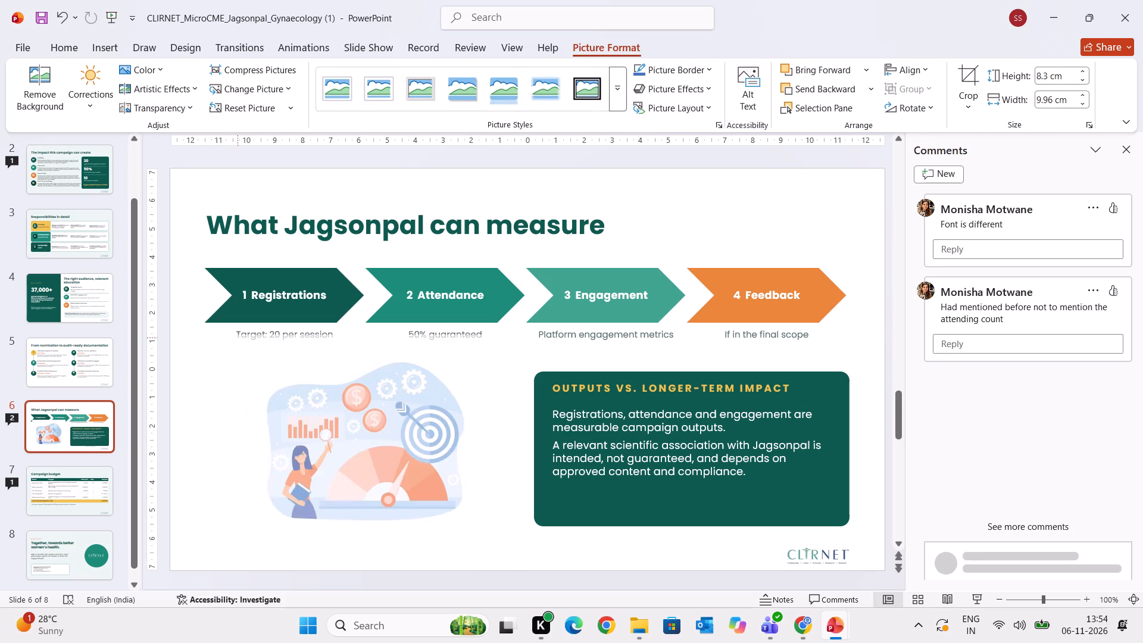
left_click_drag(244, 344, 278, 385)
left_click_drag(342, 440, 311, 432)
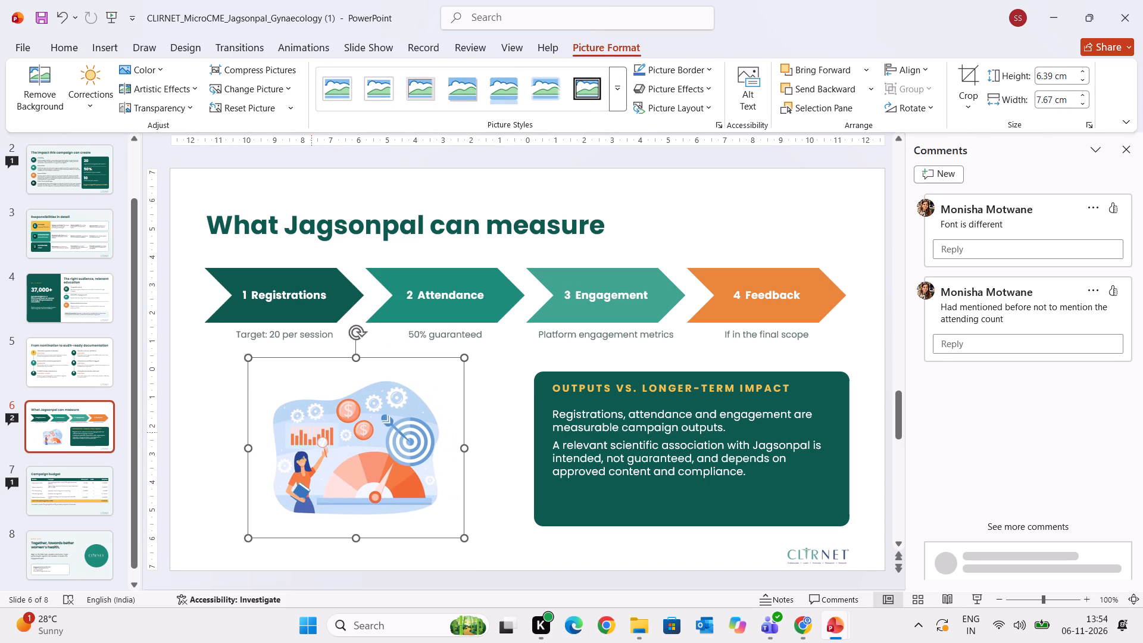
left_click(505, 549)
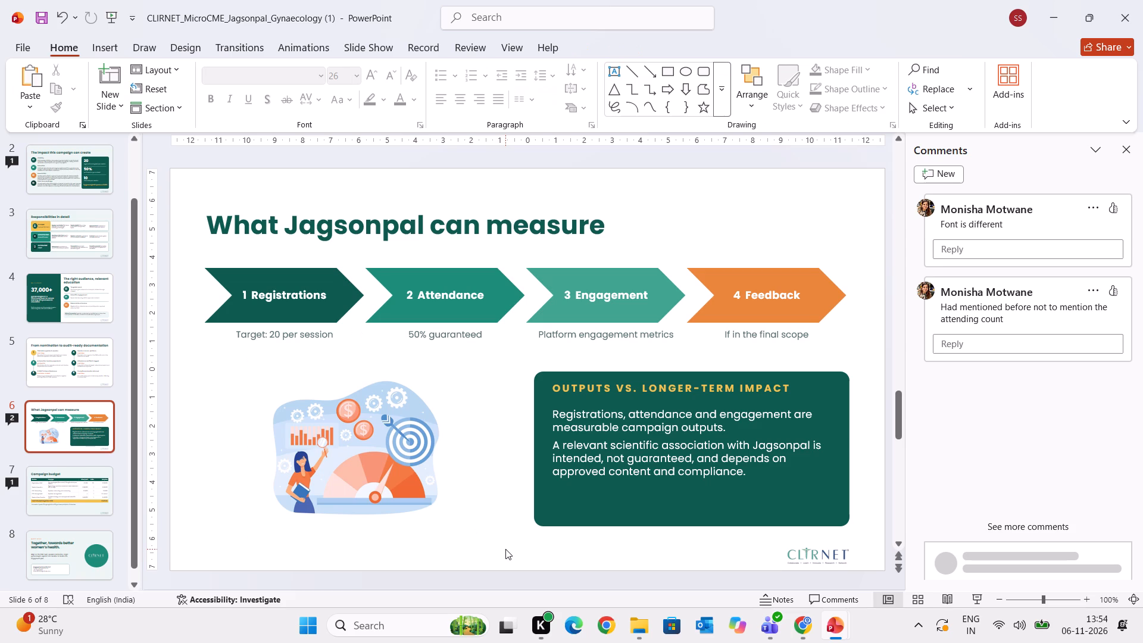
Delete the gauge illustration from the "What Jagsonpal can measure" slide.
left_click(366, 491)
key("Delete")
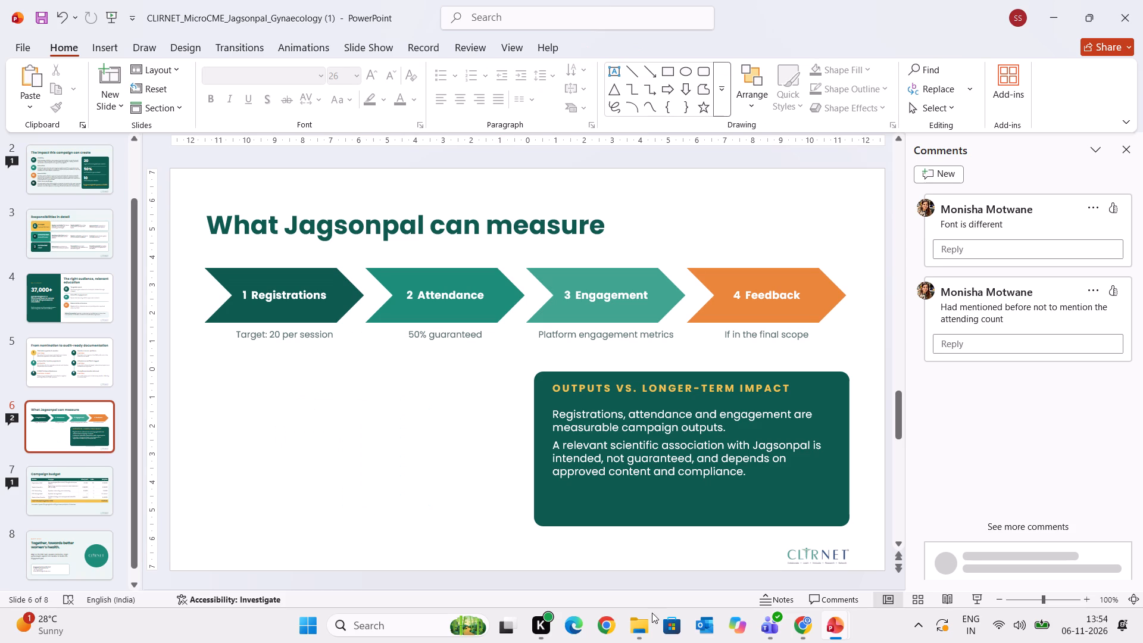
Find Poplar's "Using Lift Analysis to Measure Campaign Metrics" target illustration among Chrome's related images and paste it onto the PowerPoint slide.
left_click(797, 620)
scroll(806, 561, "down", 2)
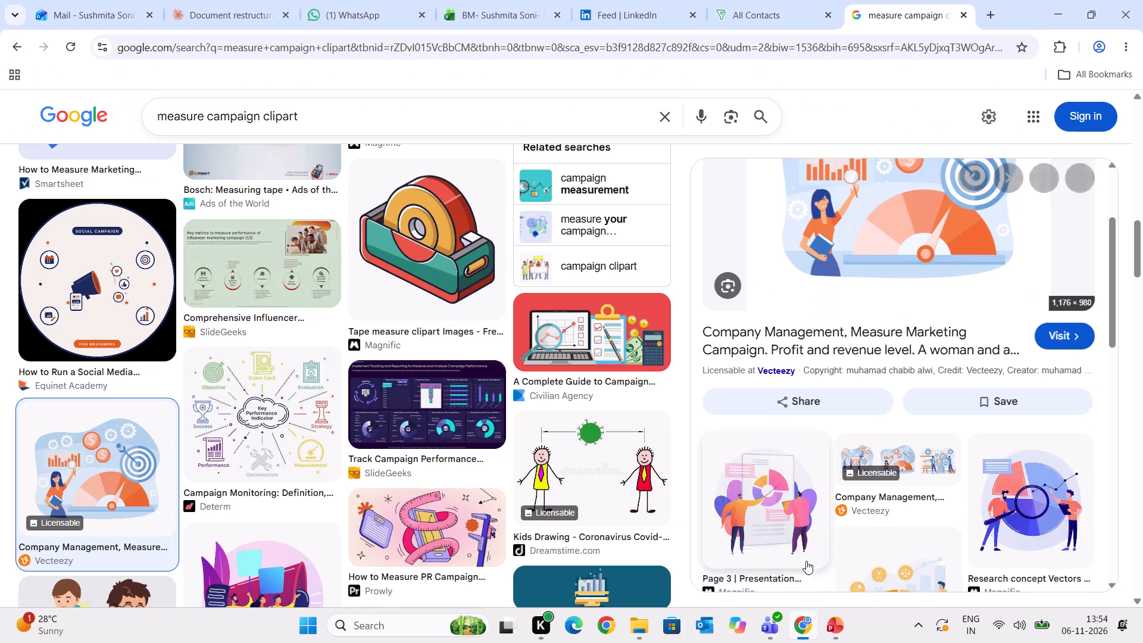
scroll(806, 561, "down", 3)
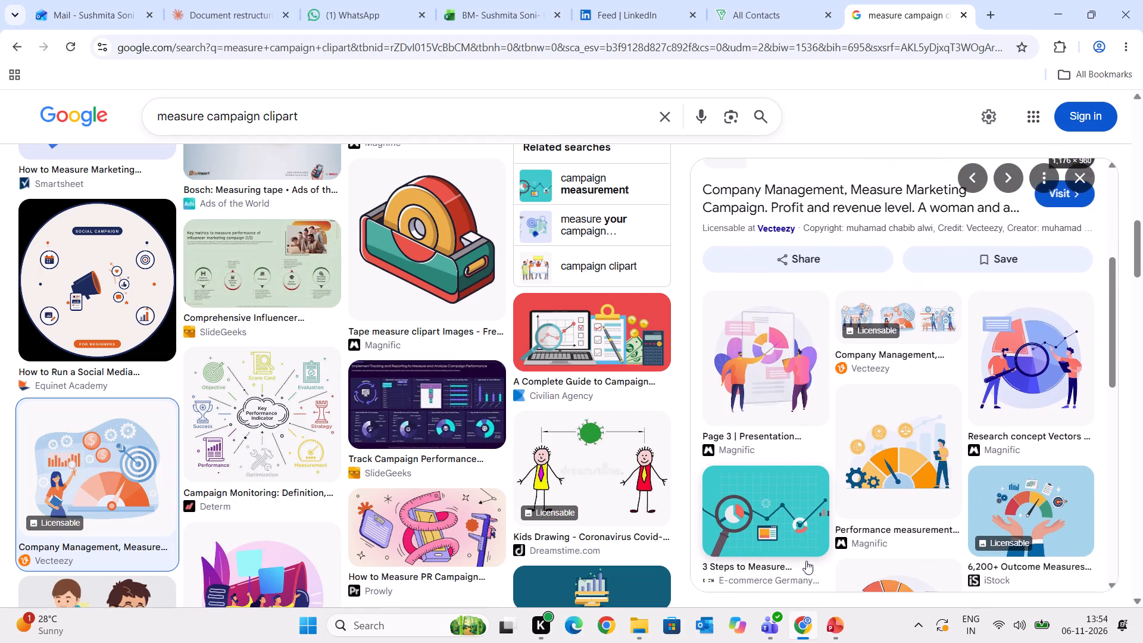
scroll(806, 561, "down", 3)
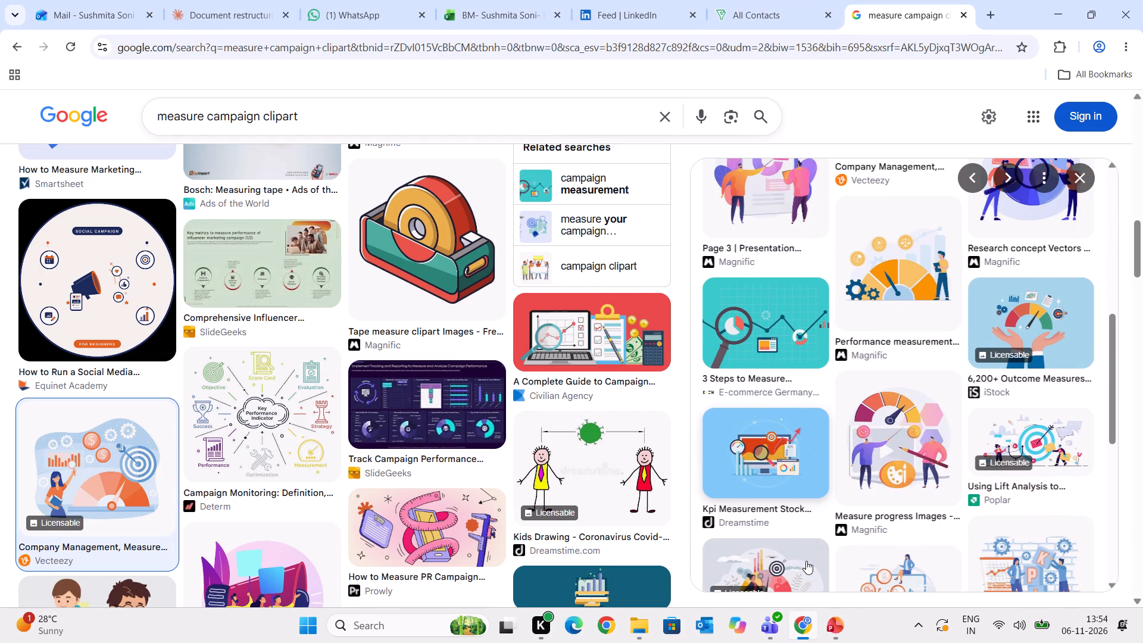
scroll(806, 561, "down", 2)
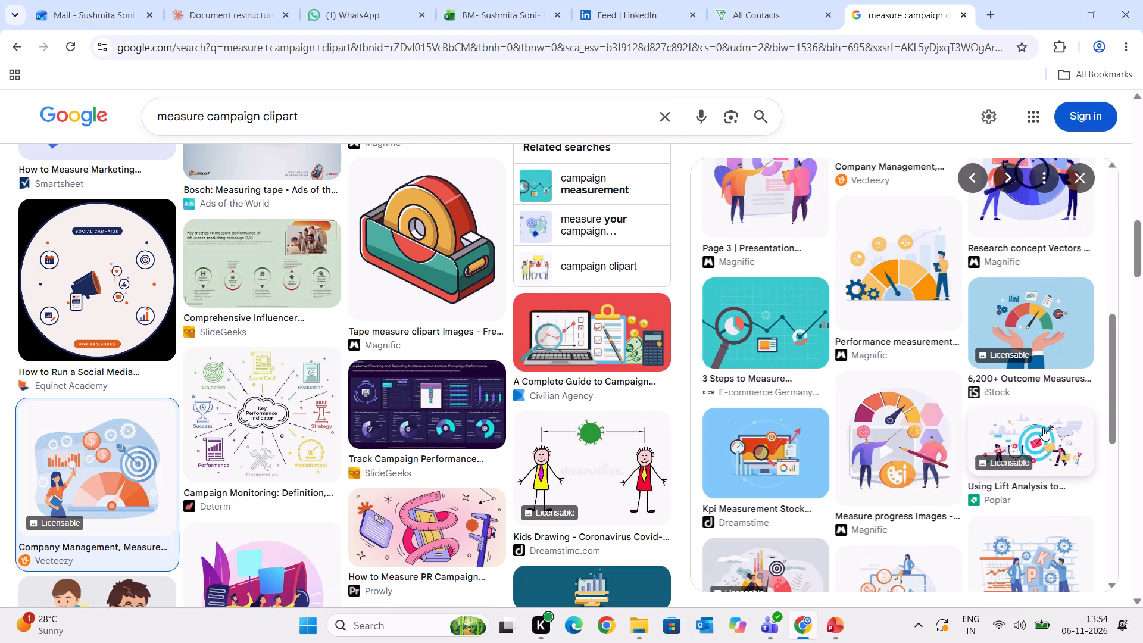
left_click(1043, 427)
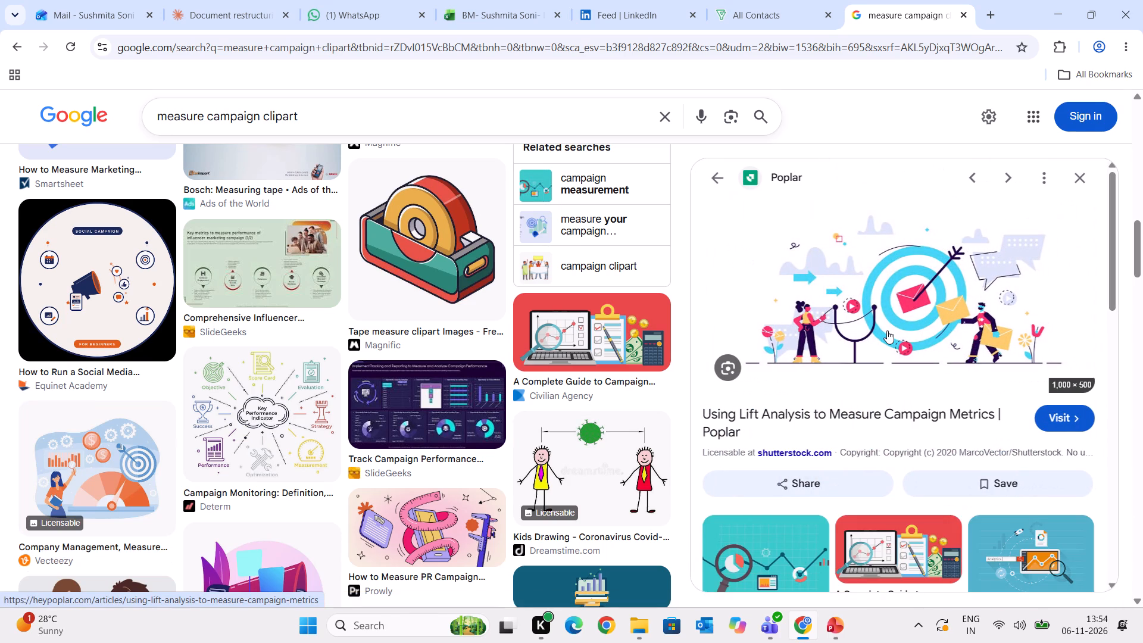
right_click(825, 305)
left_click(870, 517)
left_click(800, 636)
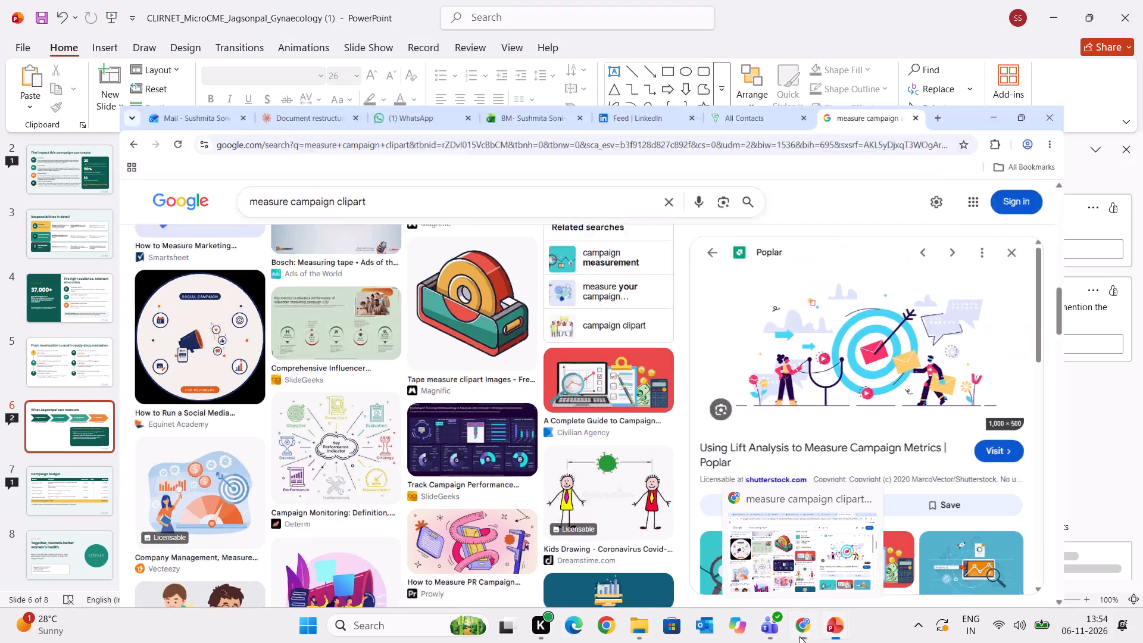
key("ctrl+v")
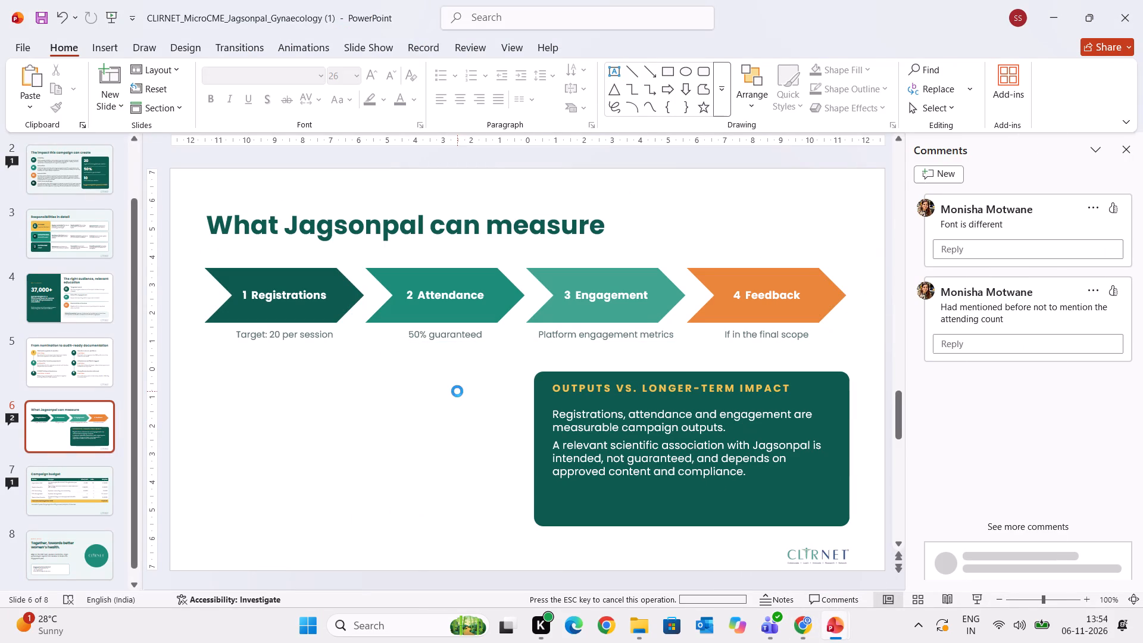
Enlarge the target illustration to about 5.55 × 11.09 cm and position it below the arrows beside the green "Outputs vs. longer-term impact" box.
left_click_drag(521, 377, 354, 465)
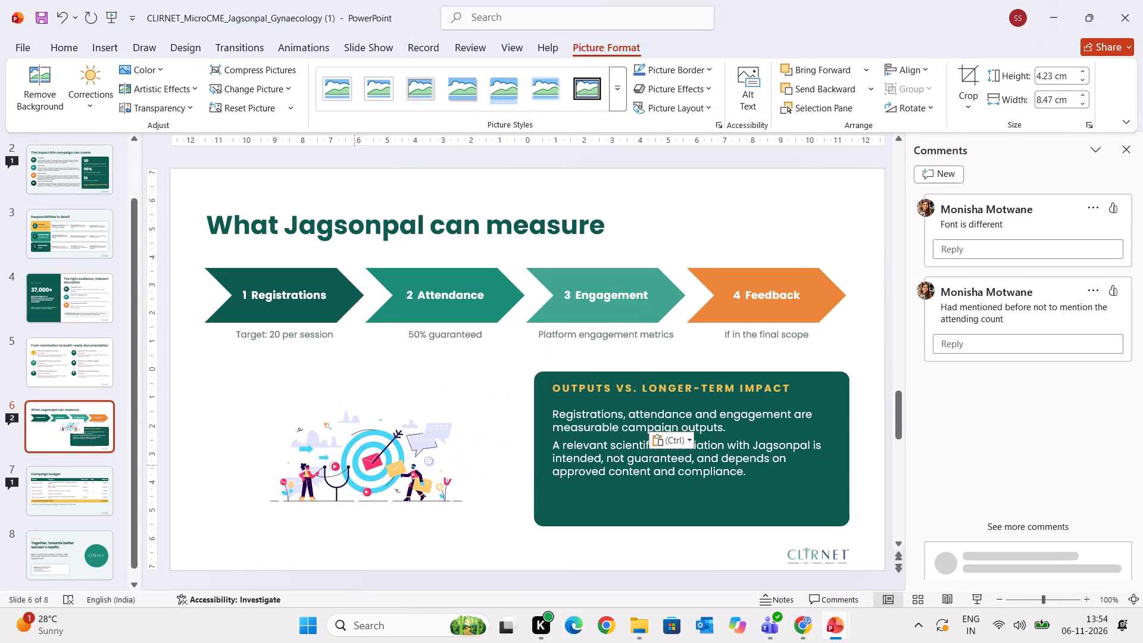
left_click_drag(354, 465, 336, 472)
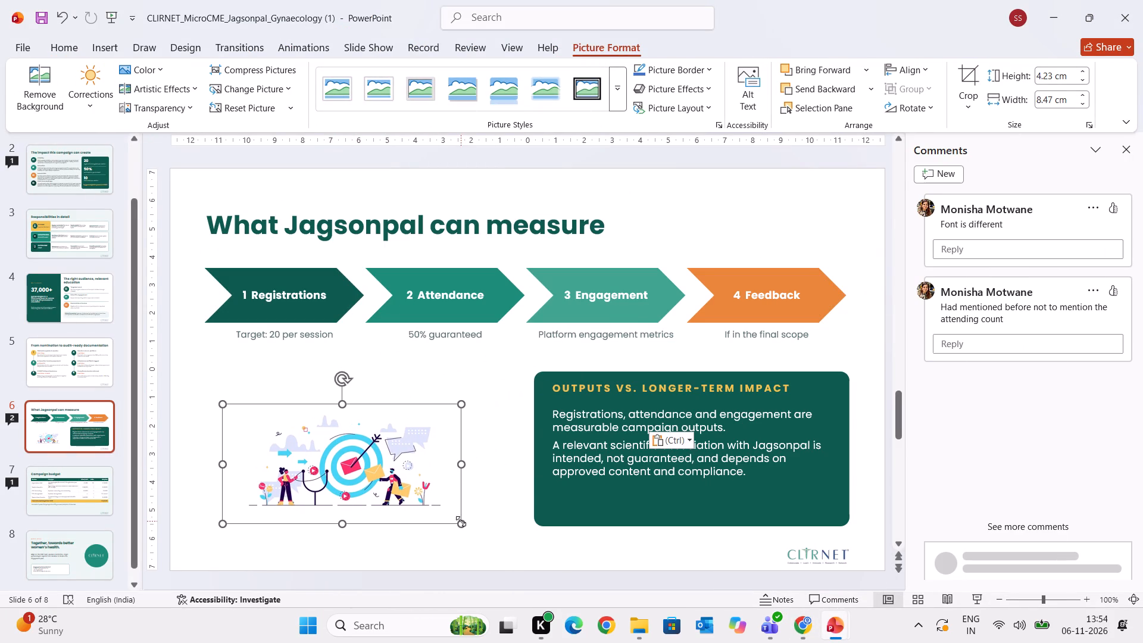
left_click_drag(461, 521, 533, 545)
left_click_drag(408, 486, 381, 464)
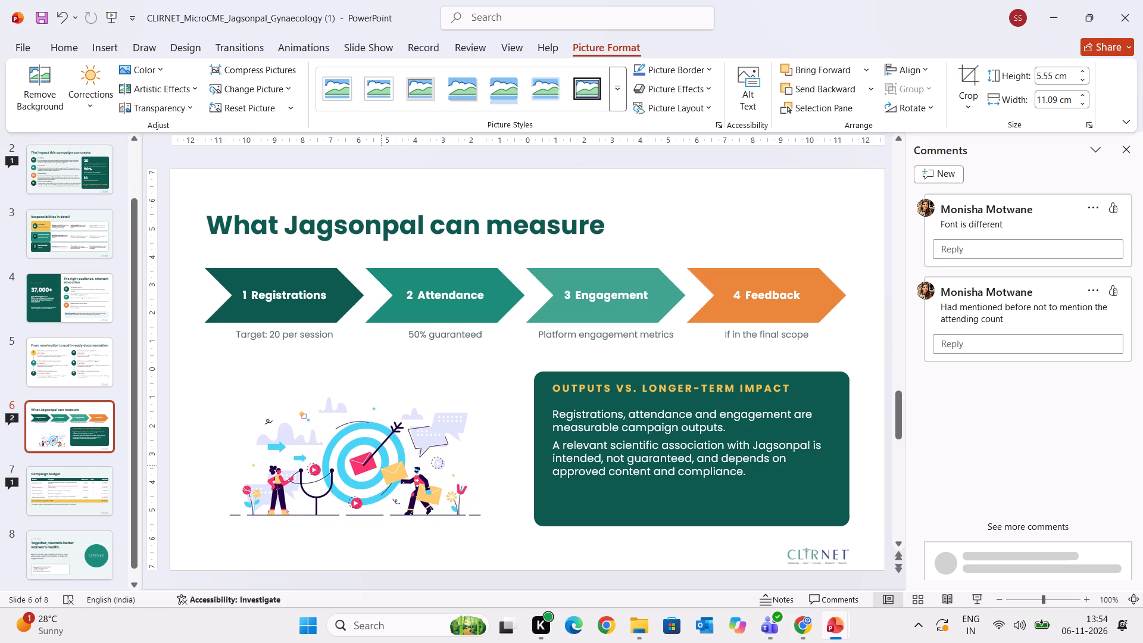
left_click_drag(381, 464, 383, 458)
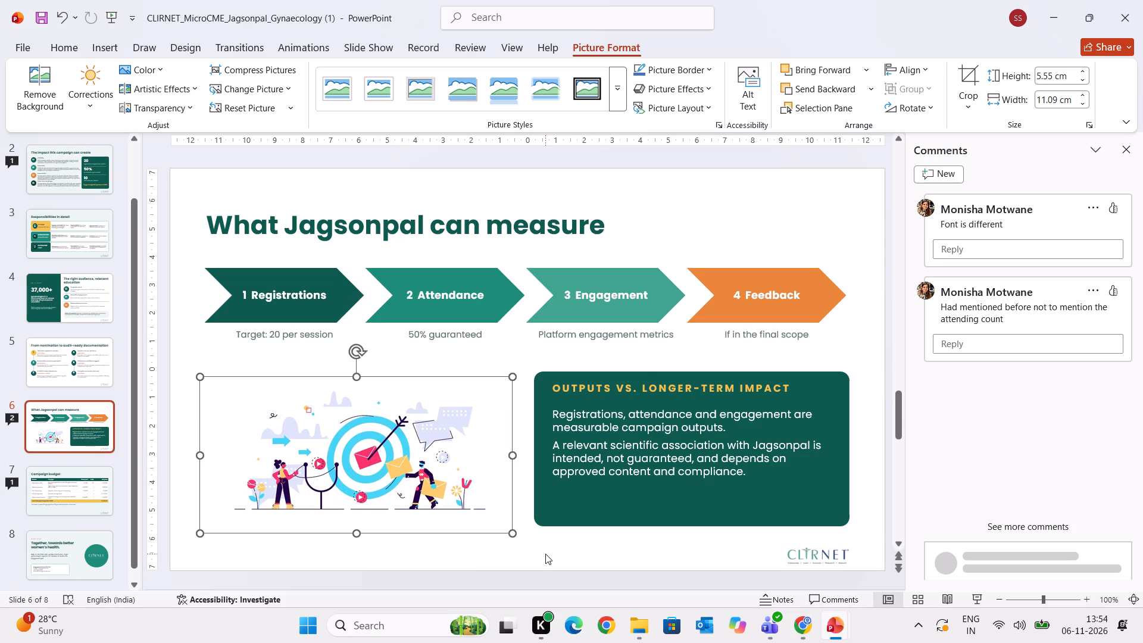
left_click(545, 554)
left_click(348, 445)
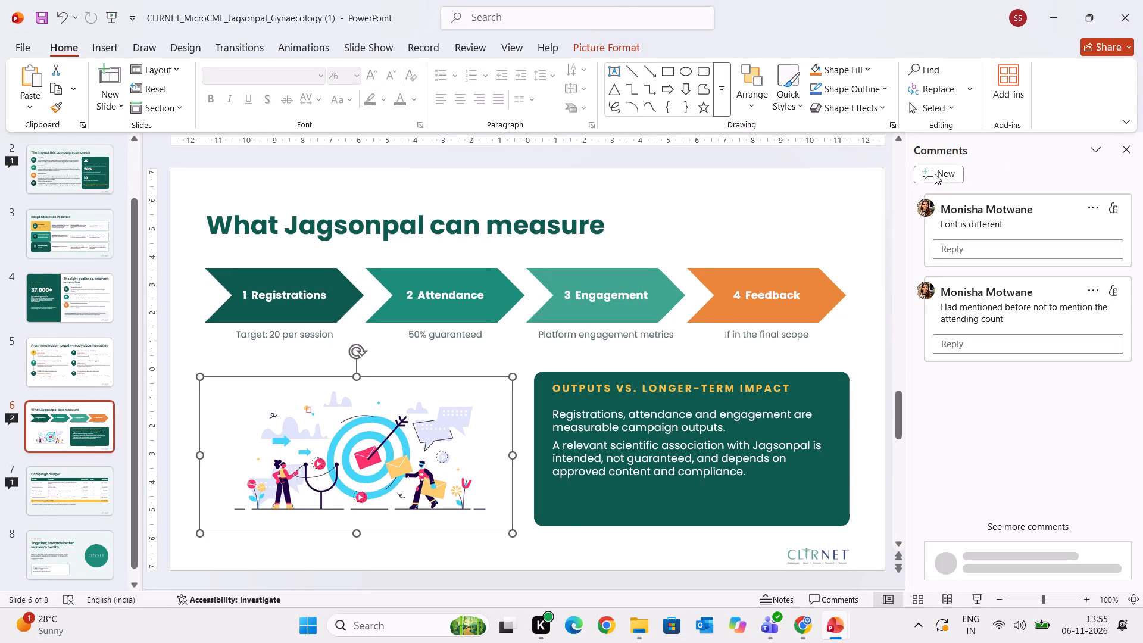
Resolve the "Font is different" and attending-count comment threads on the "What Jagsonpal can measure" slide and close the comments.
left_click(1121, 205)
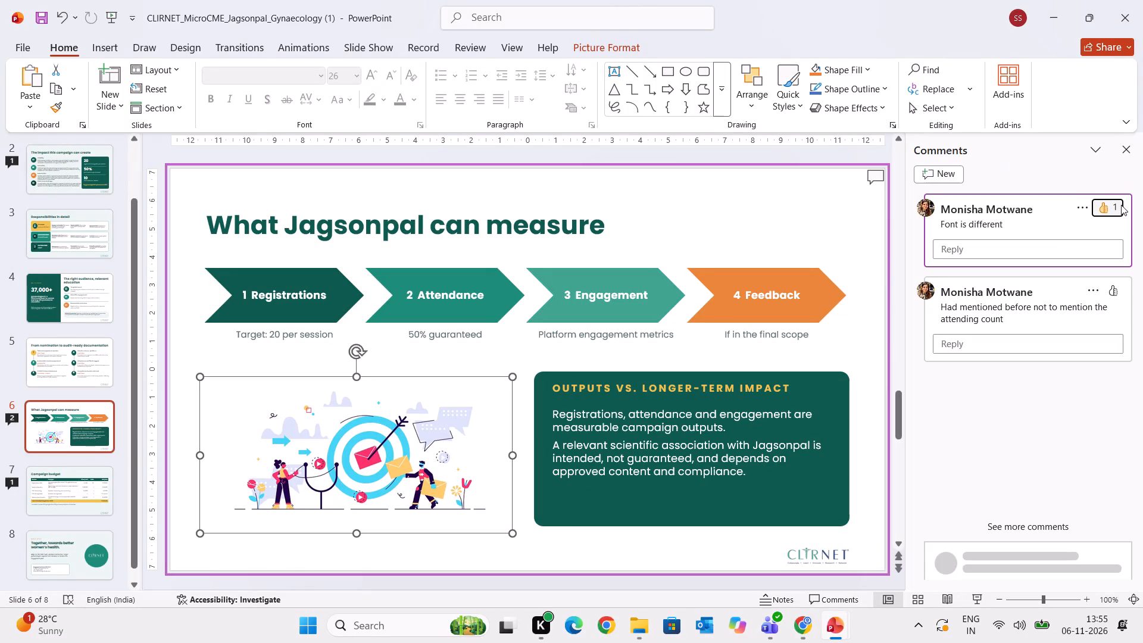
left_click(1121, 205)
left_click(1087, 202)
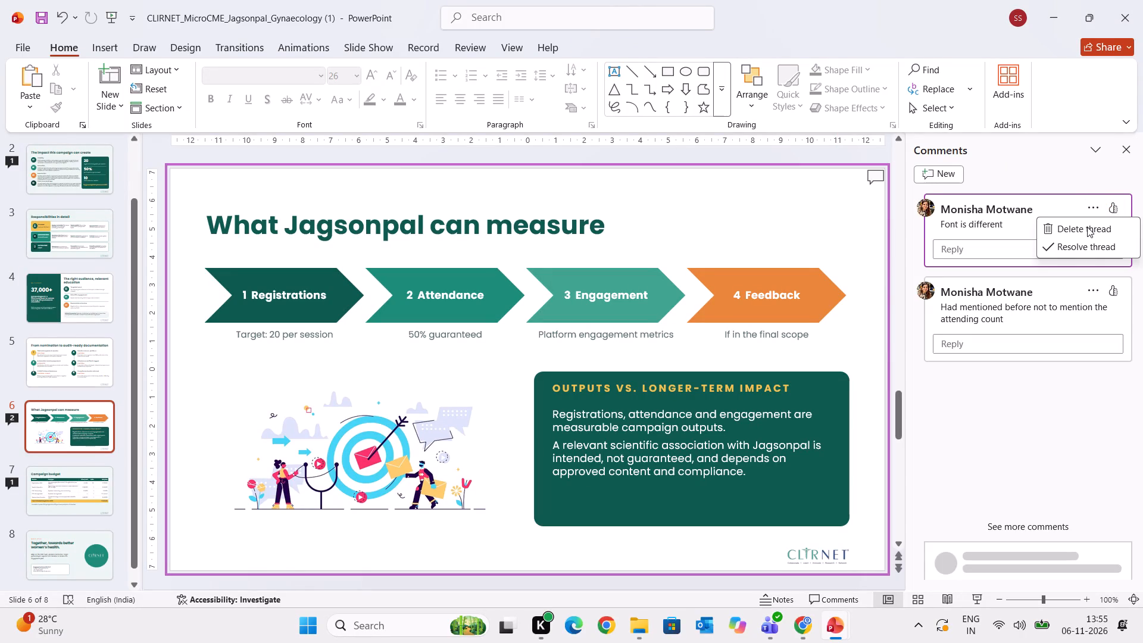
left_click(1080, 245)
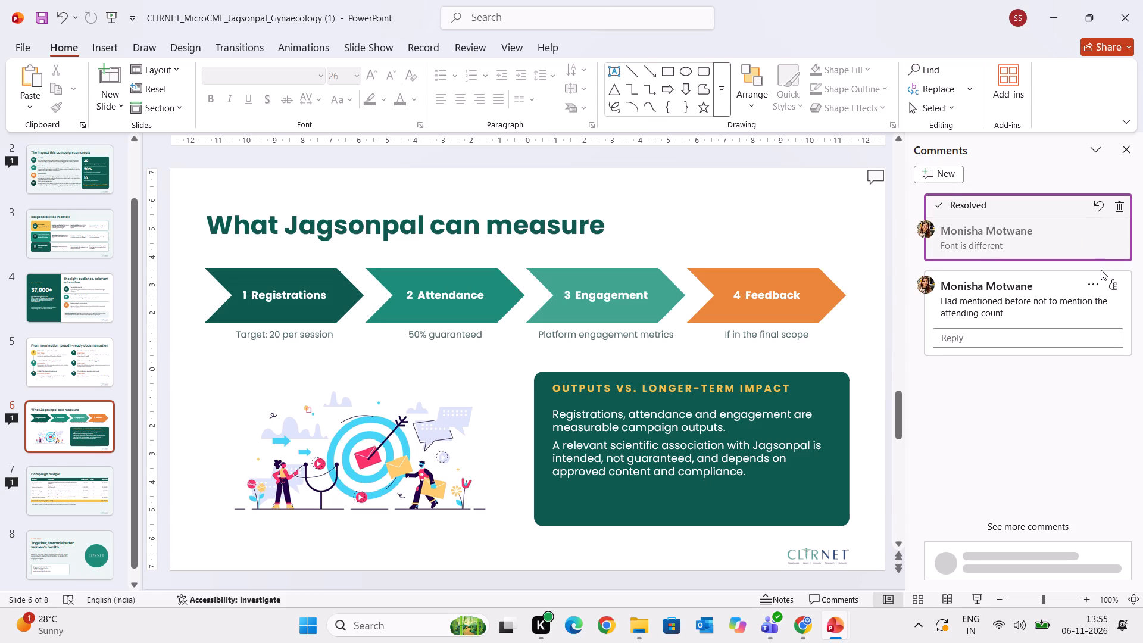
left_click(1089, 280)
left_click(1073, 326)
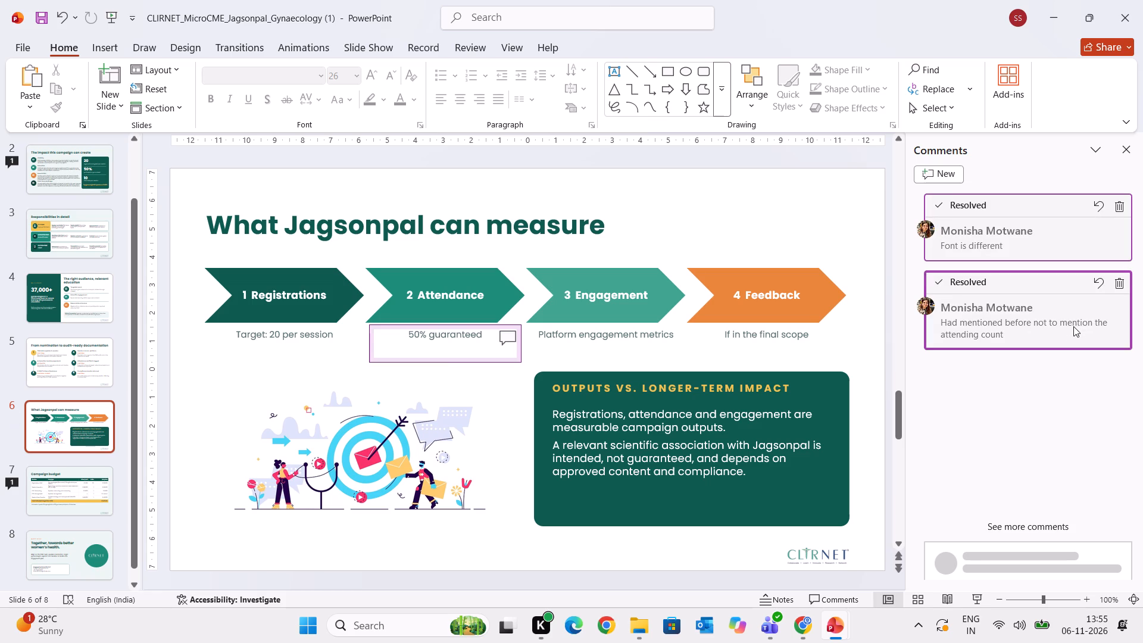
left_click(1128, 148)
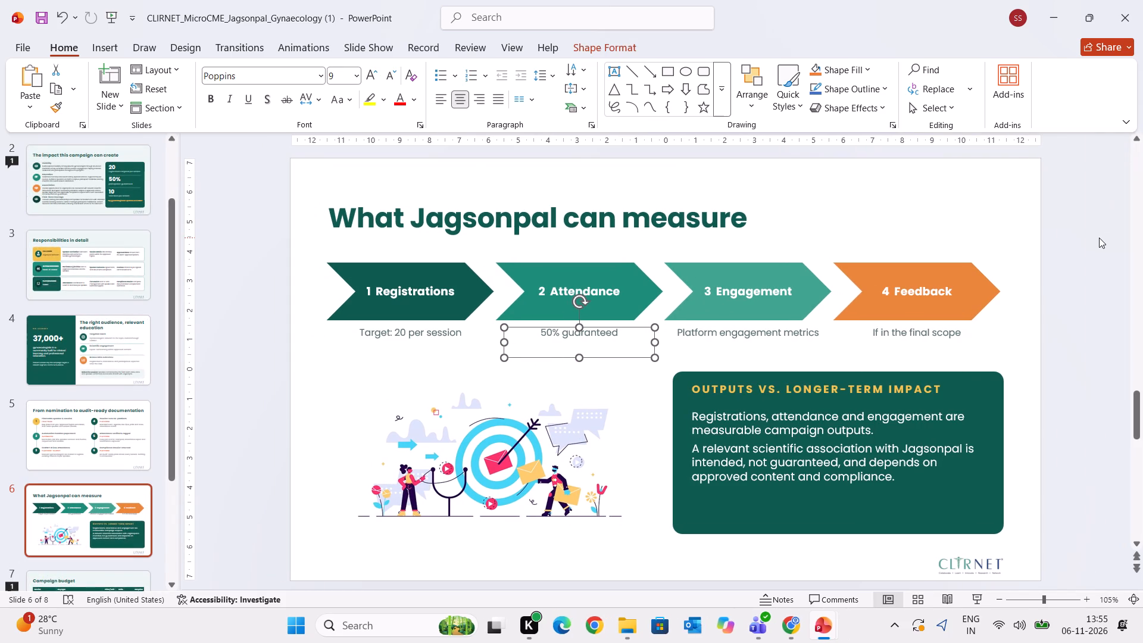
left_click(1099, 238)
Shorten the note beneath the "Campaign budget" table to "50% guaranteed participation.".
key("Down")
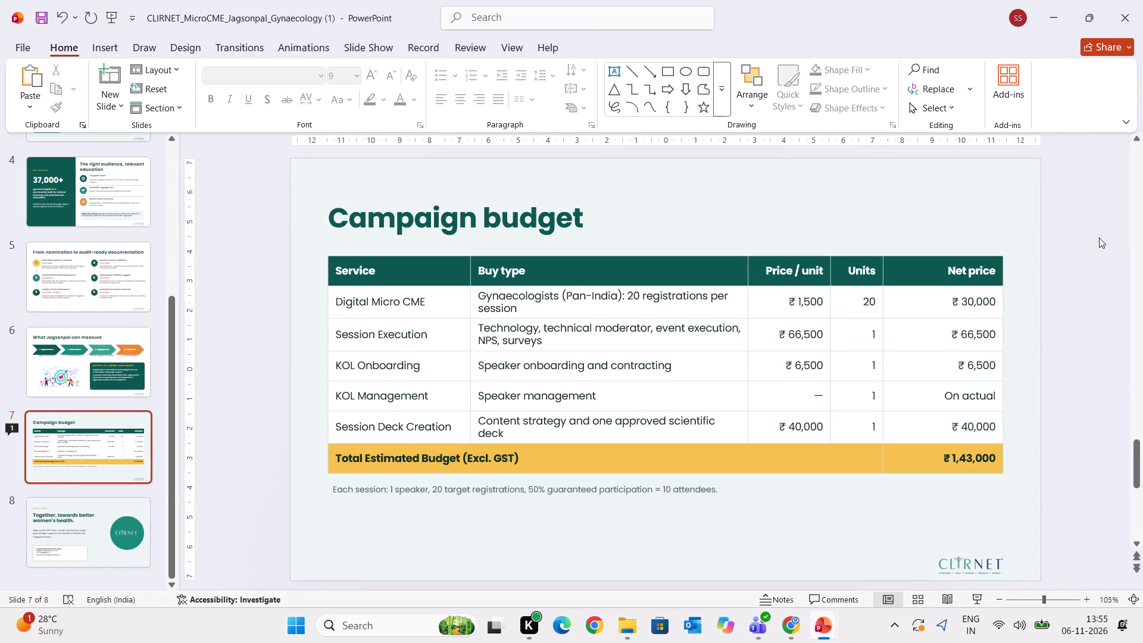
left_click(695, 484)
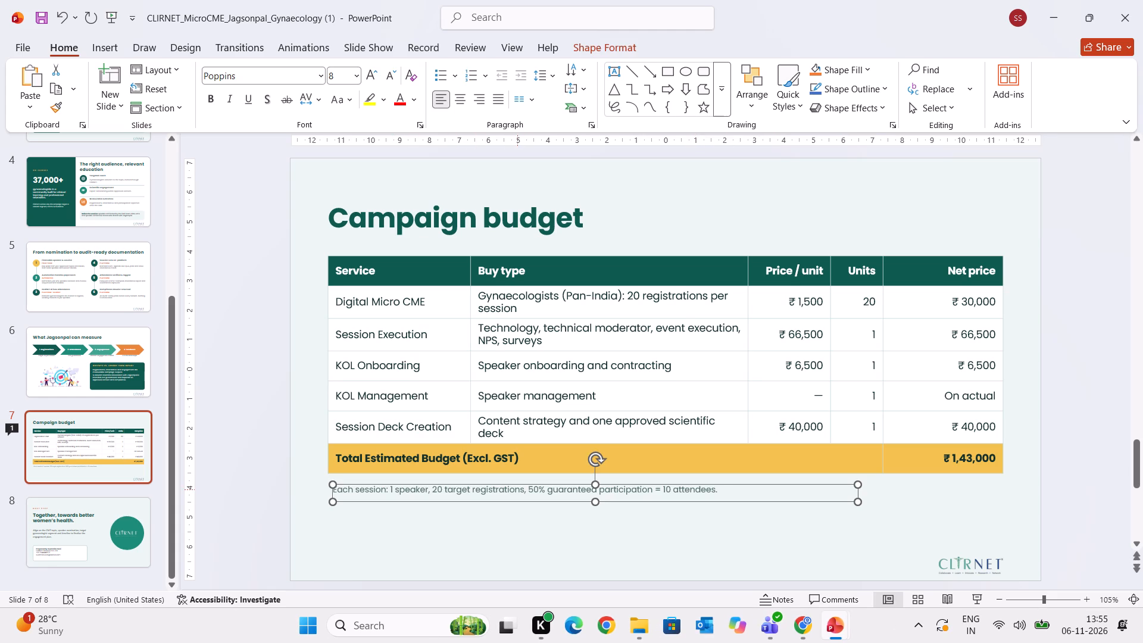
left_click_drag(526, 491, 224, 486)
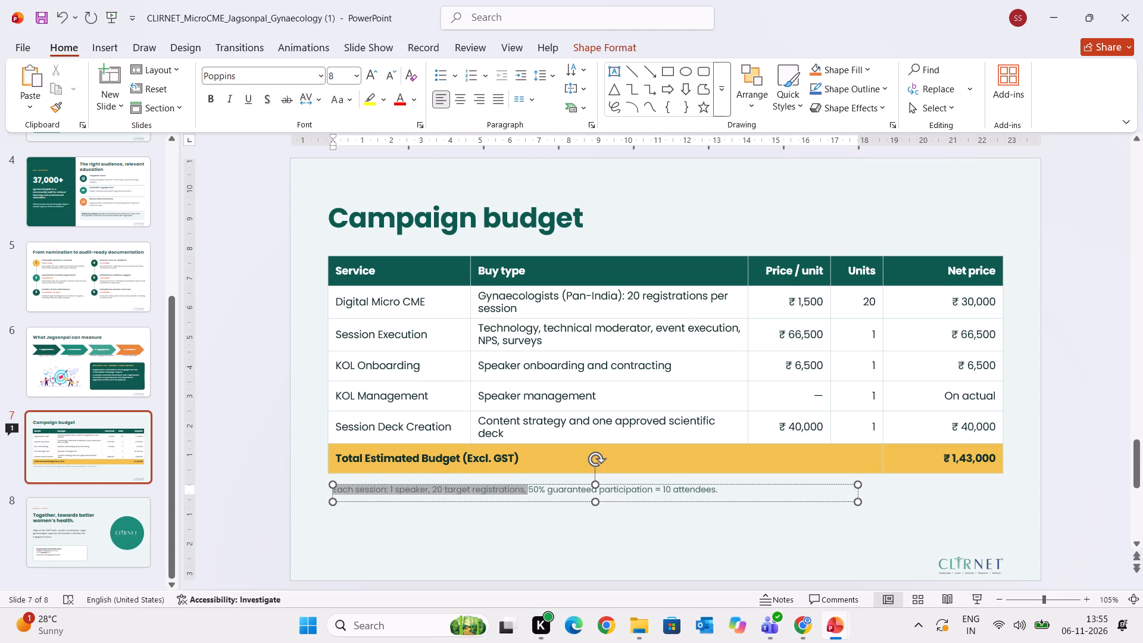
left_click_drag(224, 486, 204, 482)
key("BackSpace")
left_click(525, 489)
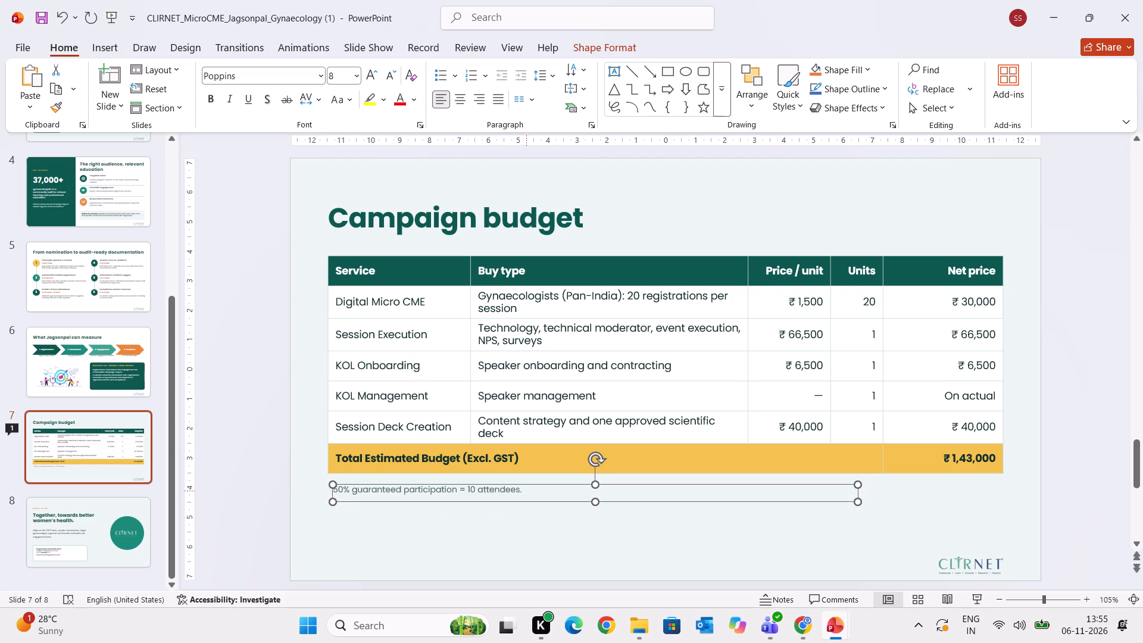
left_click_drag(520, 488, 463, 486)
key("BackSpace")
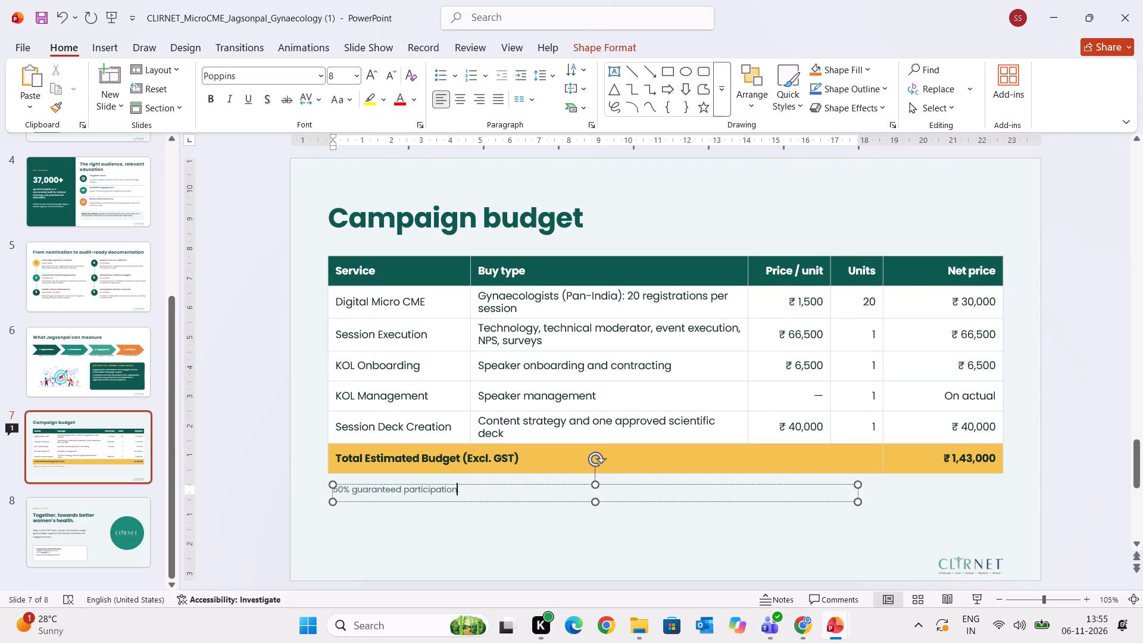
left_click(279, 467)
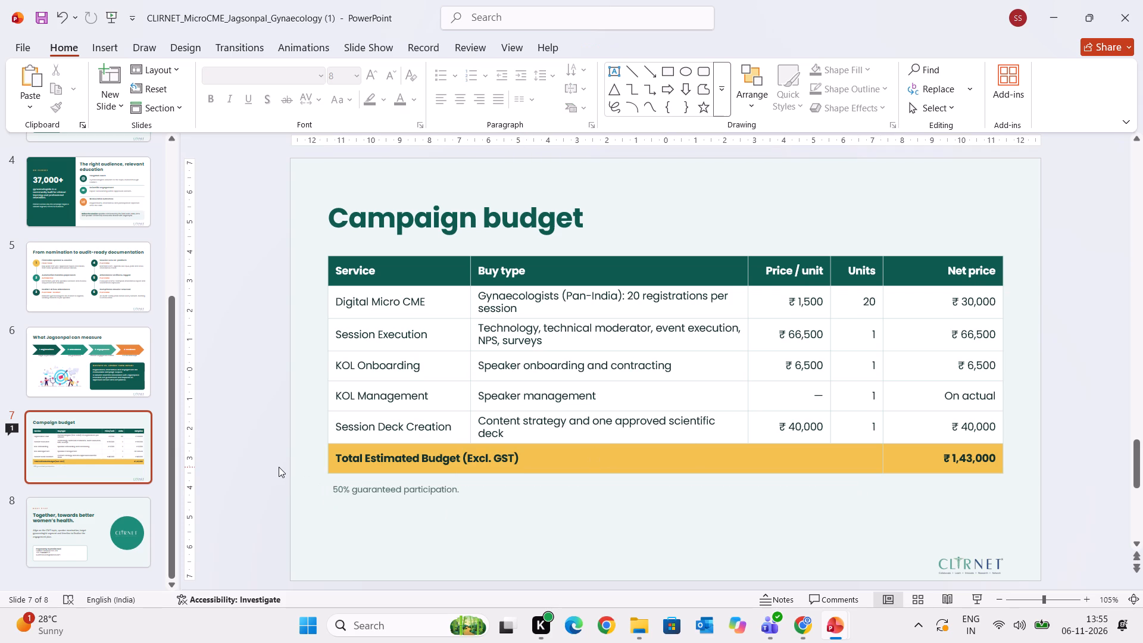
Review the Gynaecology deck's slides from "What Jagsonpal can measure" back to the title slide.
key("Up")
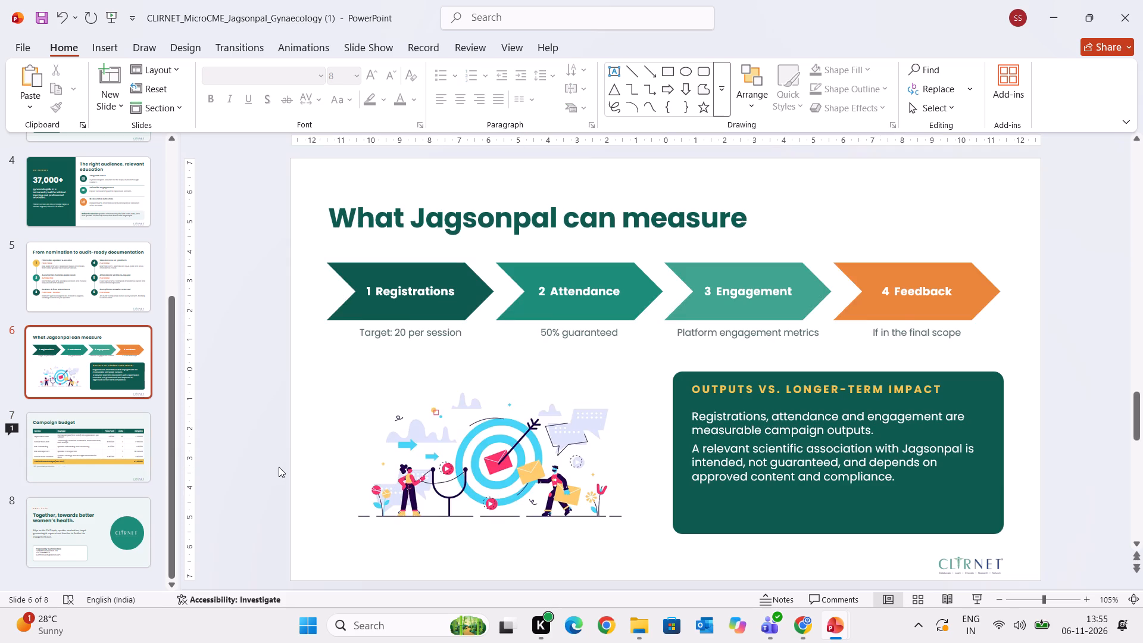
key("Down")
key("Up")
key("Up")
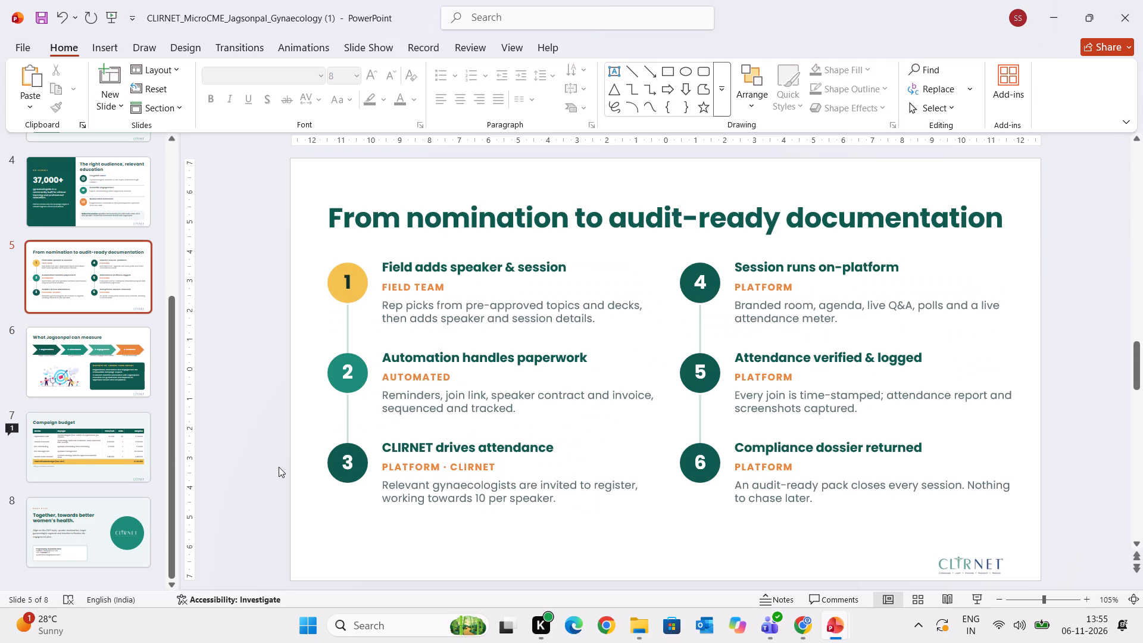
key("Up")
key("Down")
key("Down")
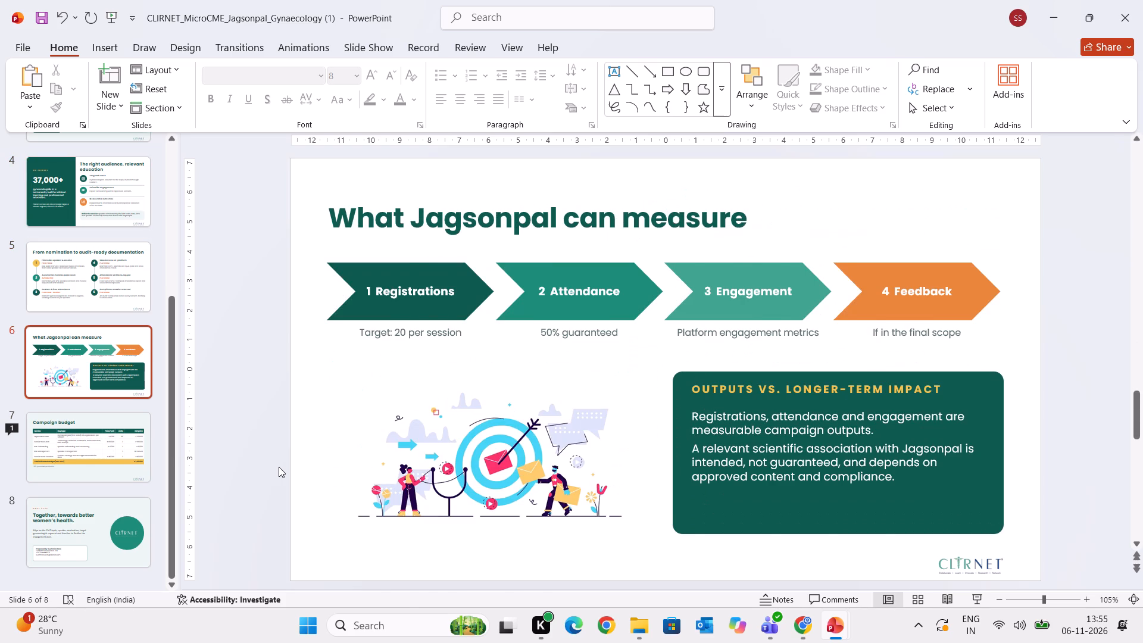
key("Up")
key("Up")
key("Up")
key("Up")
key("Up")
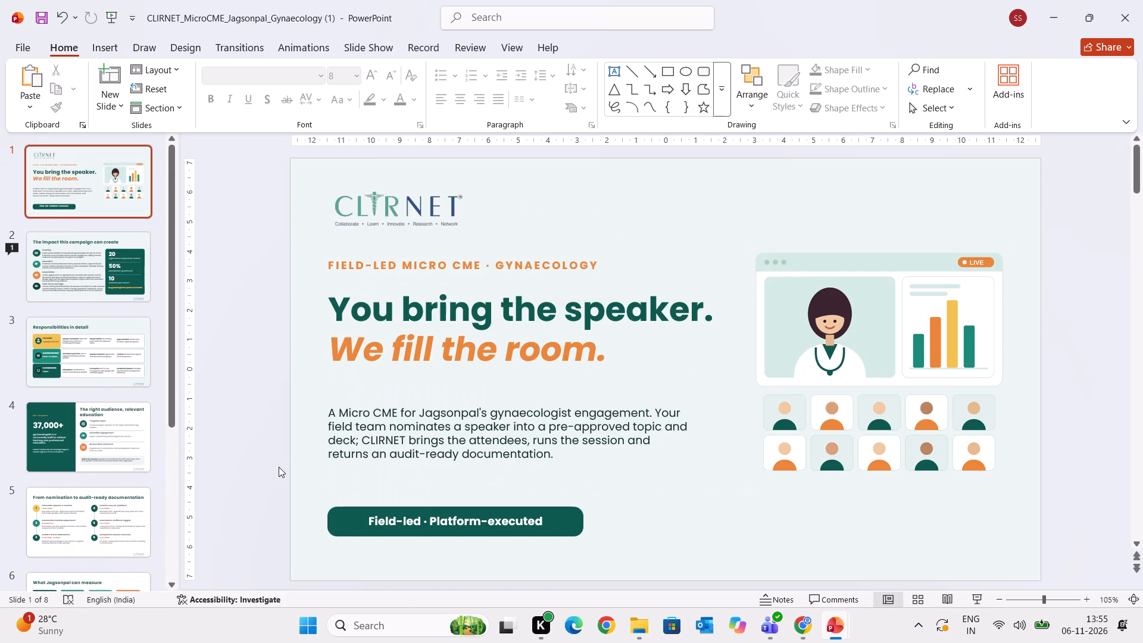
On "The impact this campaign can create" slide, delete the dark green panel and the "20 registrations targeted per session" texts.
key("Down")
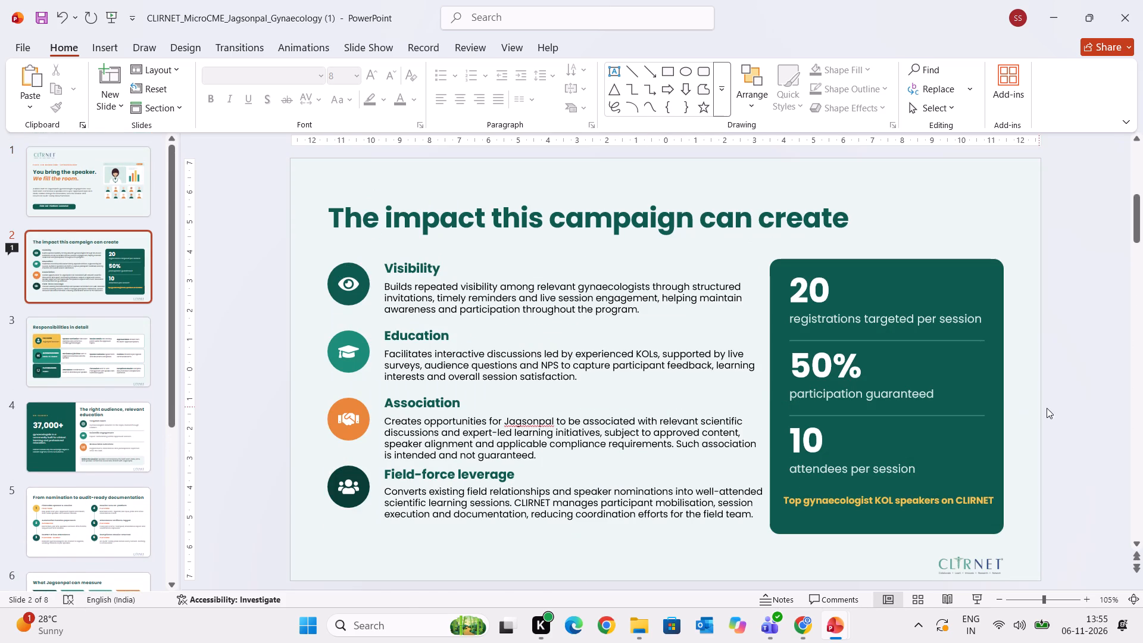
left_click(956, 260)
key("Delete")
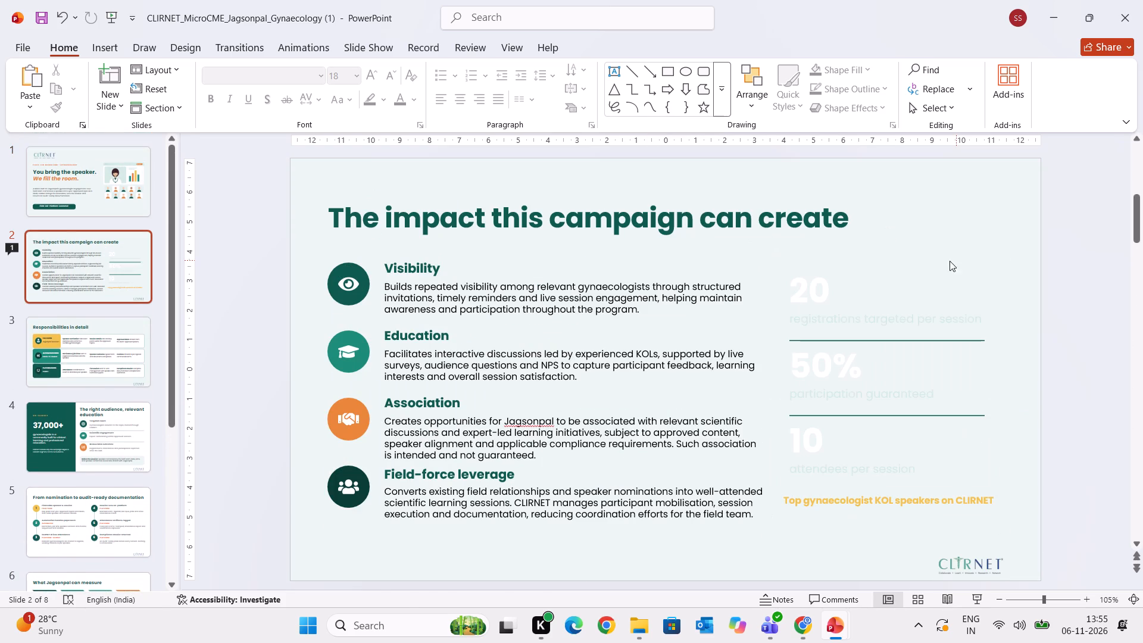
left_click(820, 280)
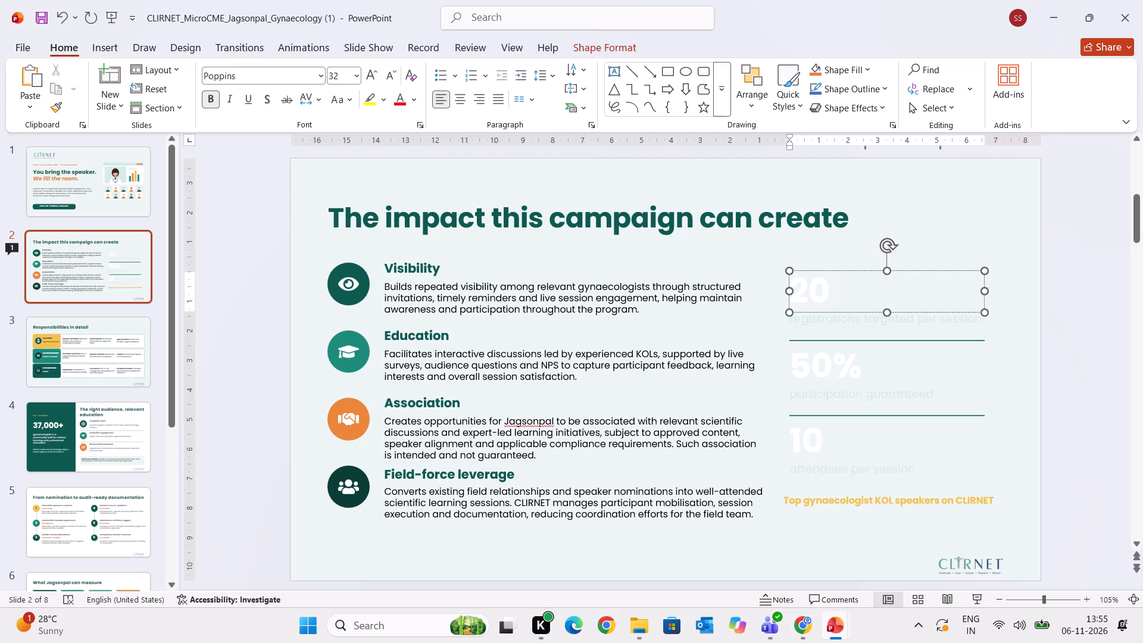
left_click(845, 270)
key("Delete")
left_click(839, 320)
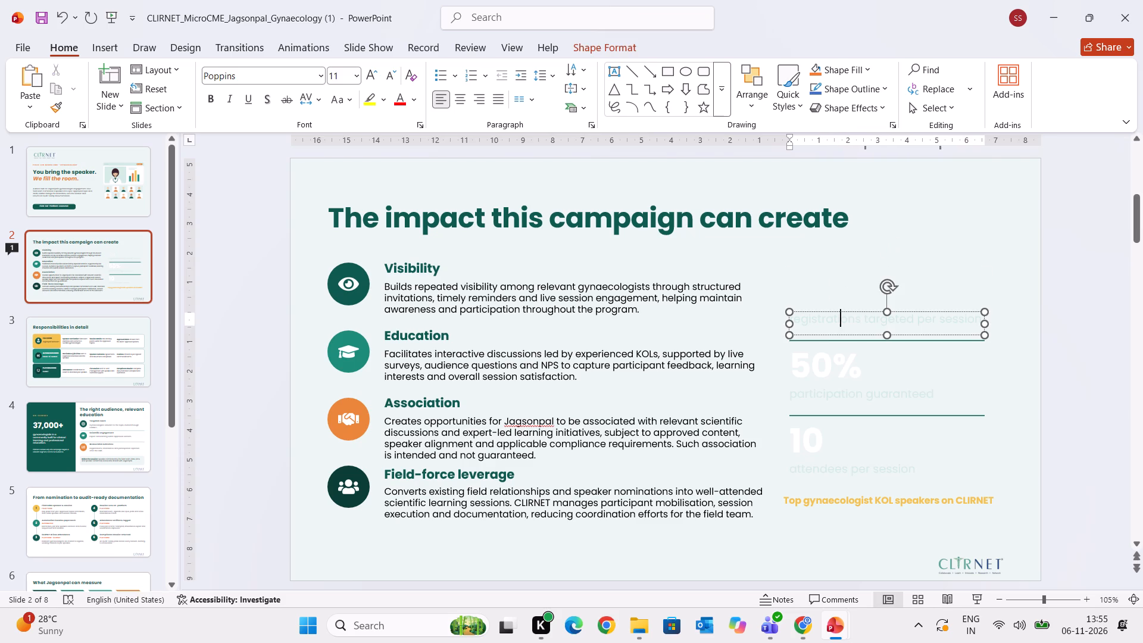
left_click(842, 310)
key("Delete")
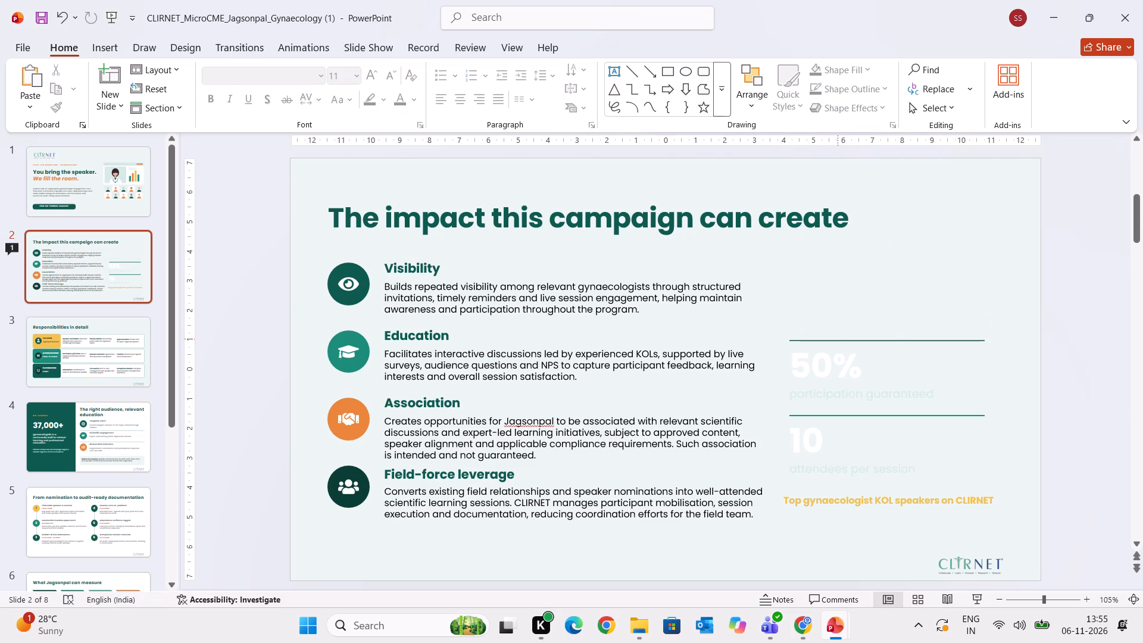
Delete the "50% participation guaranteed" and "10 attendees per session" texts from the impact slide.
left_click(836, 342)
key("Delete")
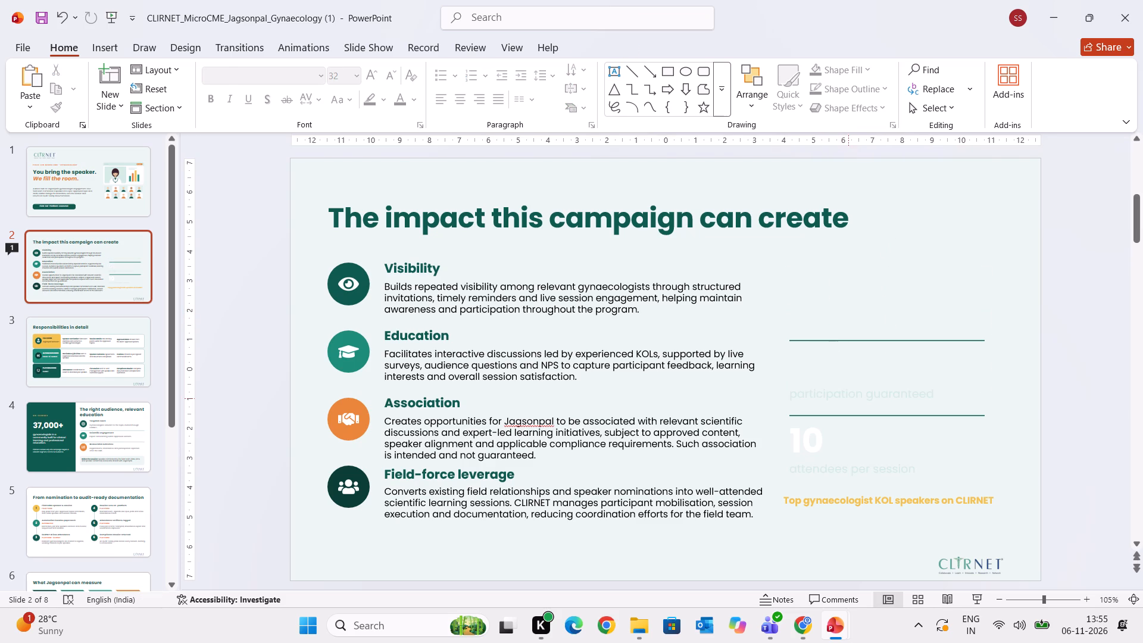
left_click(848, 399)
left_click(844, 386)
key("Delete")
left_click(833, 404)
left_click(826, 417)
key("Delete")
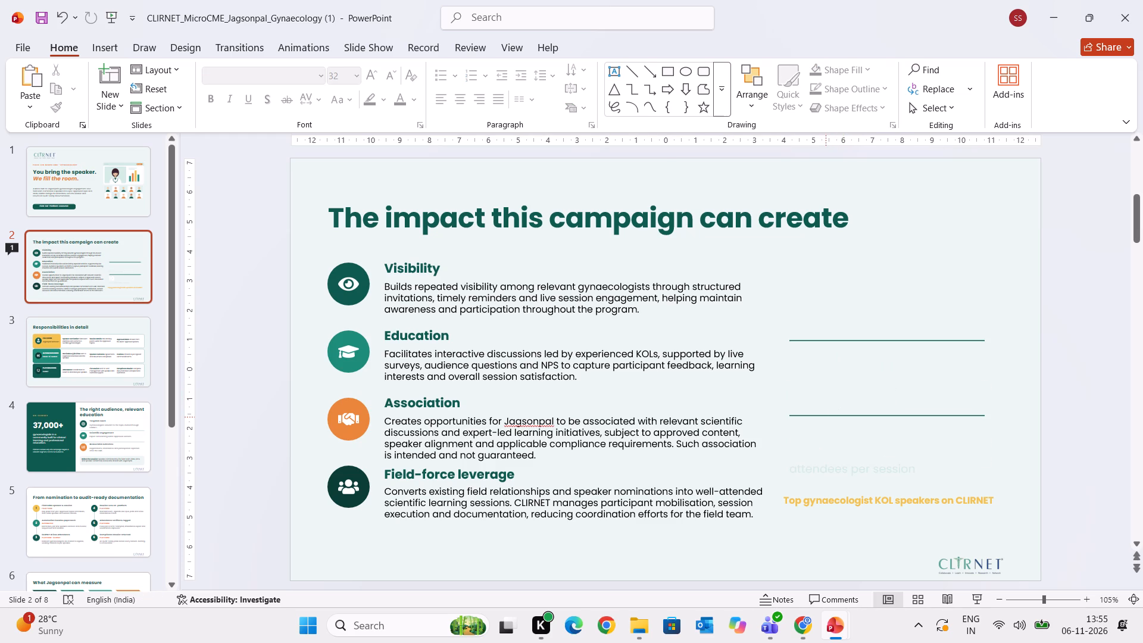
left_click(823, 474)
left_click(826, 459)
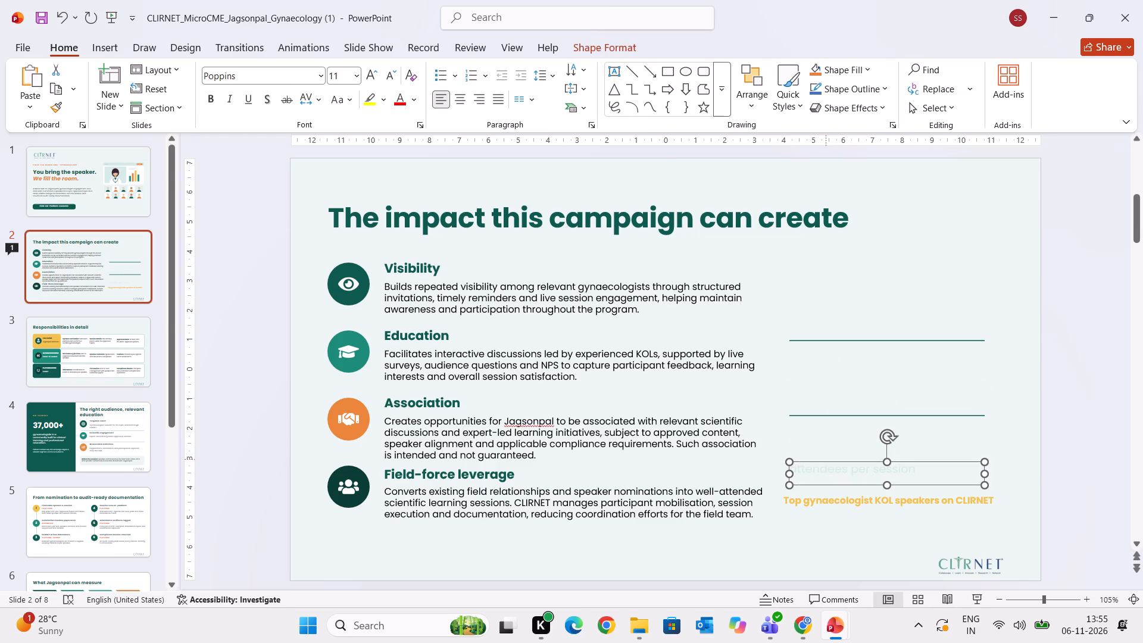
key("Delete")
Delete the "Top gynaecologist KOL speakers on CLIRNET" text and the two green divider lines from the impact slide.
left_click(811, 502)
left_click(815, 495)
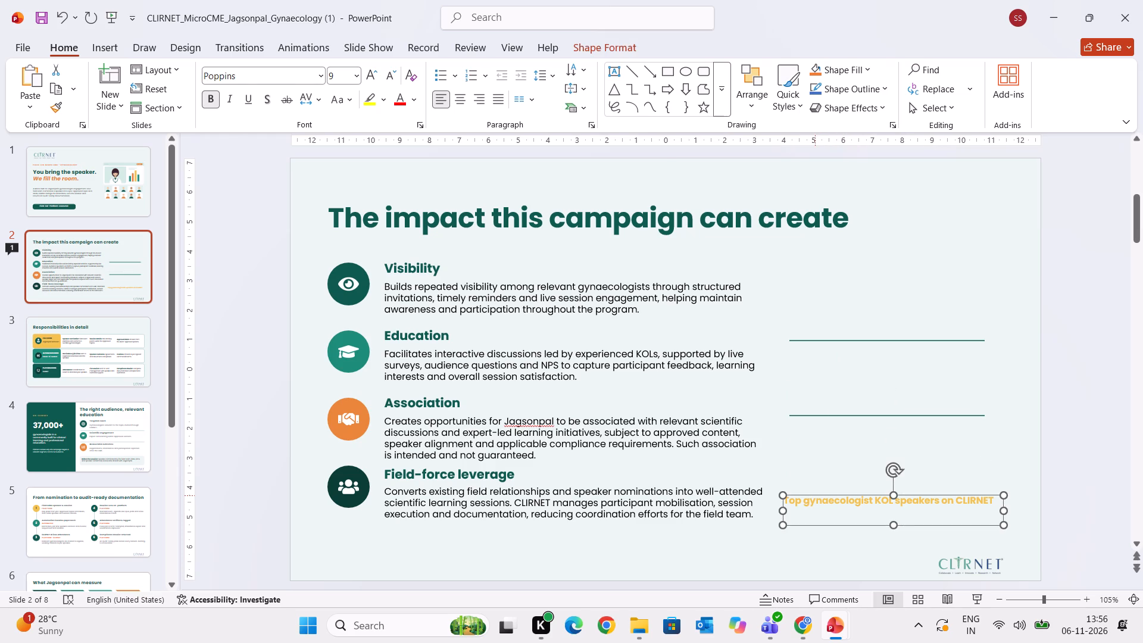
key("Delete")
left_click(823, 416)
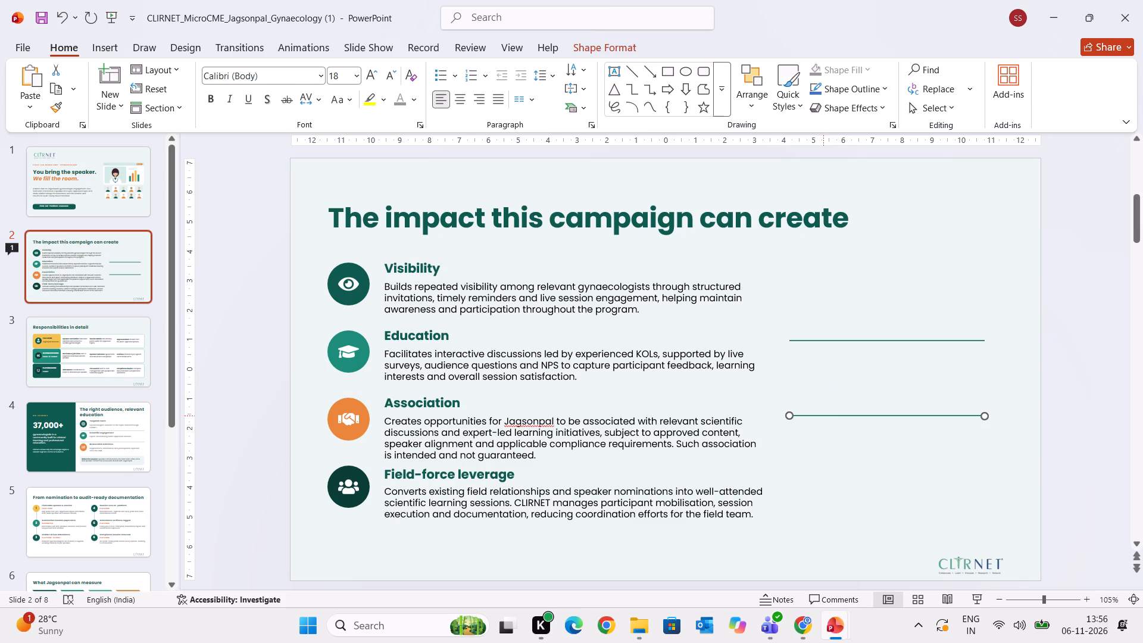
key("Delete")
left_click(832, 337)
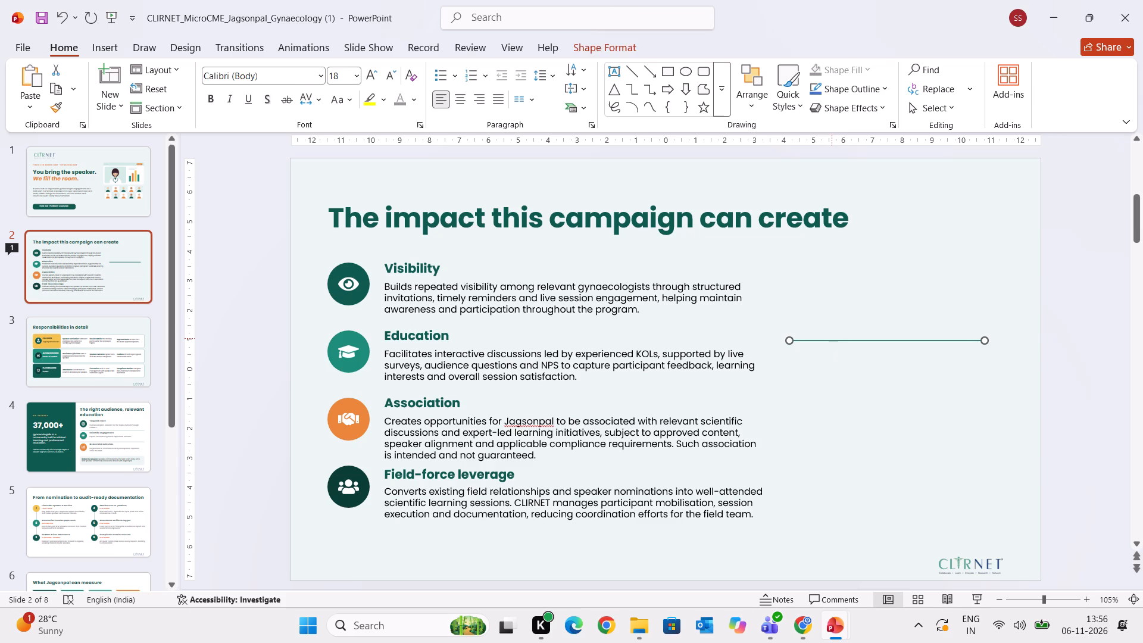
key("Delete")
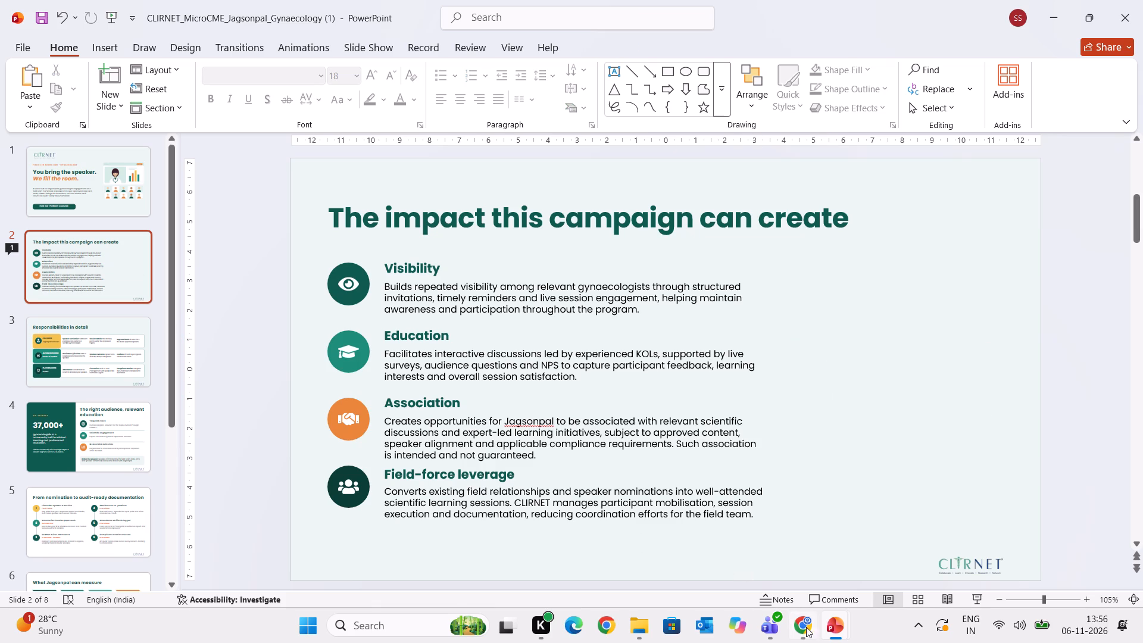
Check the Orthopaedics deck's "The impact this campaign can create" slide for reference, and return to the Gynaecology deck.
left_click(811, 631)
left_click(811, 631)
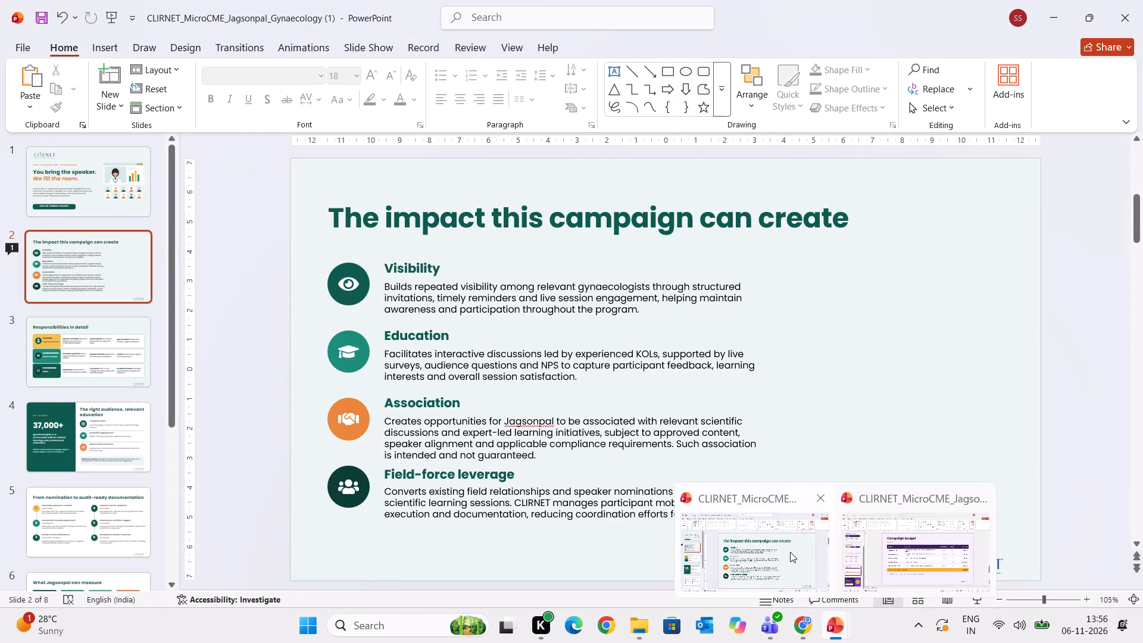
left_click(855, 548)
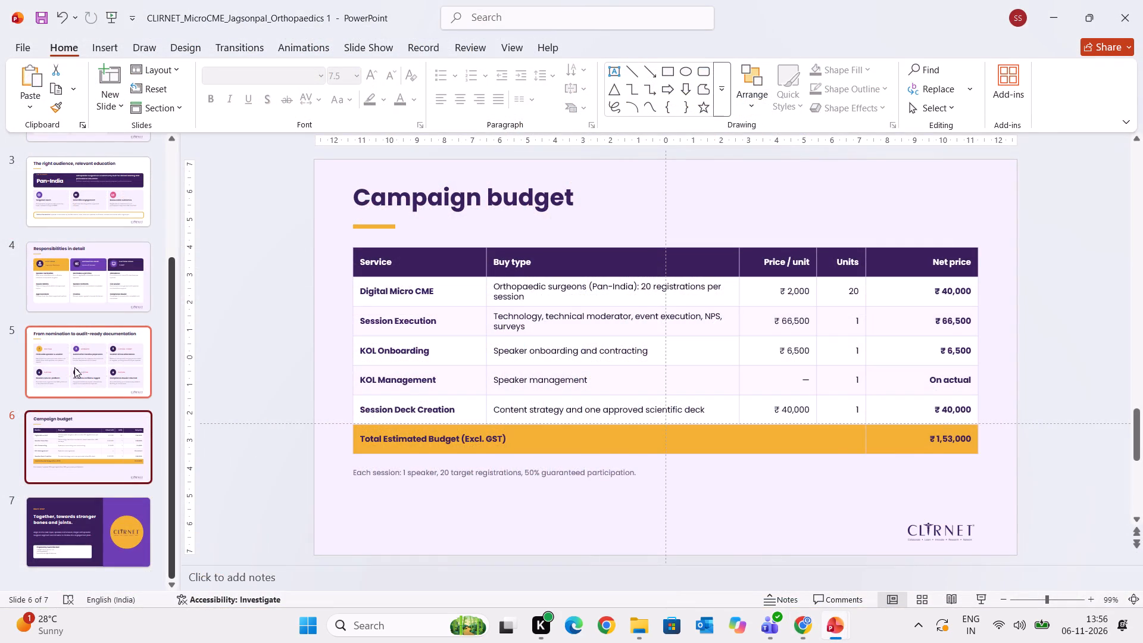
left_click(74, 366)
scroll(74, 366, "up", 6)
left_click(86, 270)
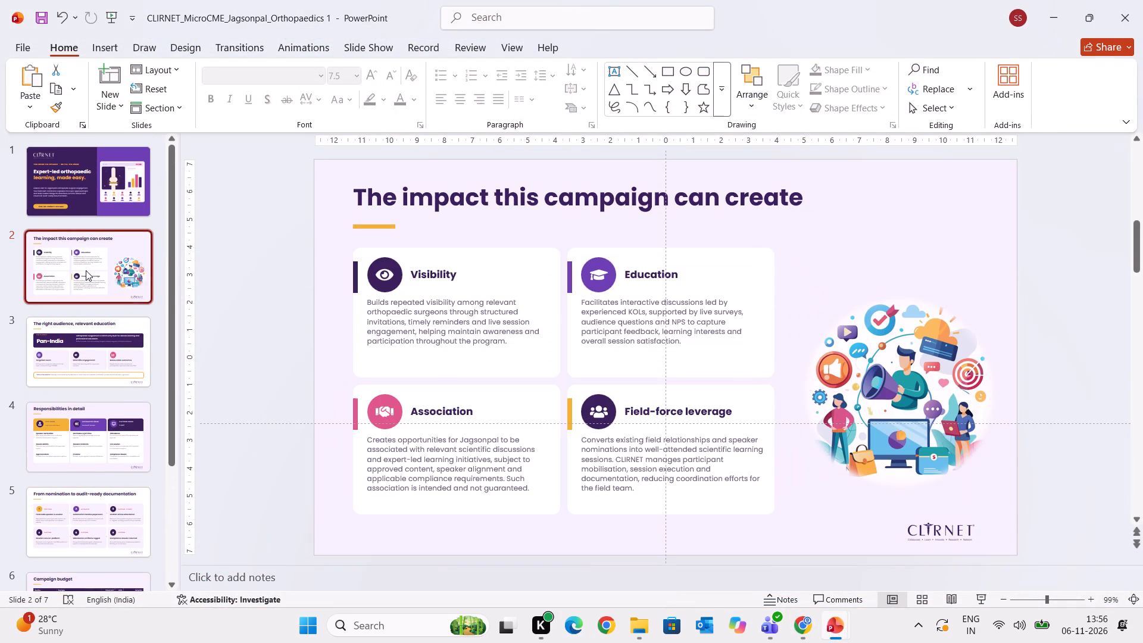
left_click(830, 625)
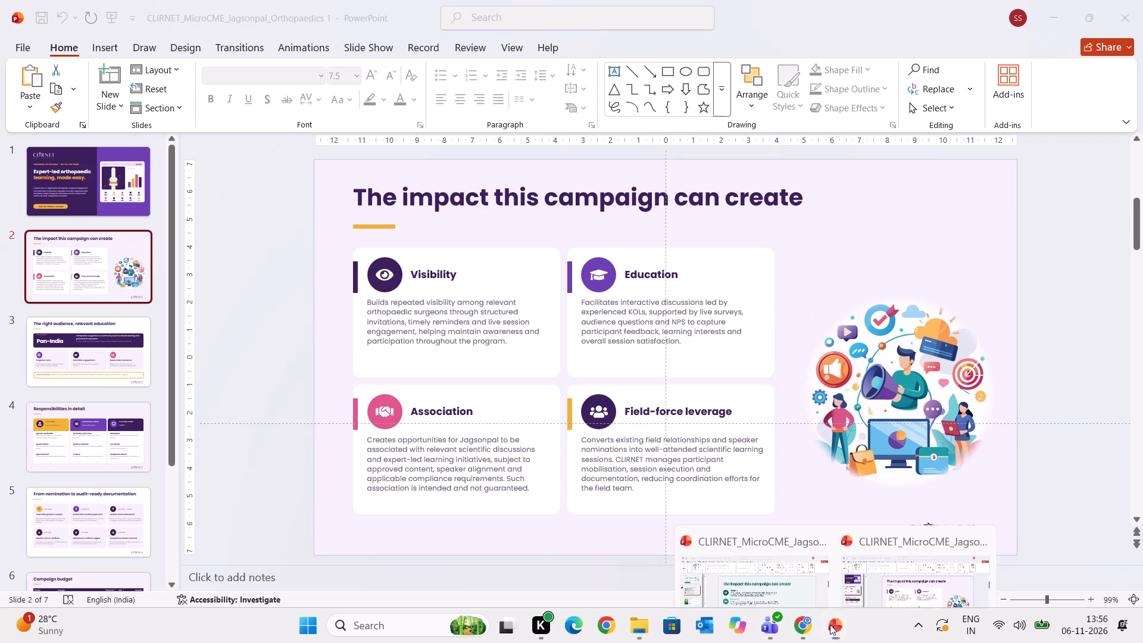
left_click(794, 545)
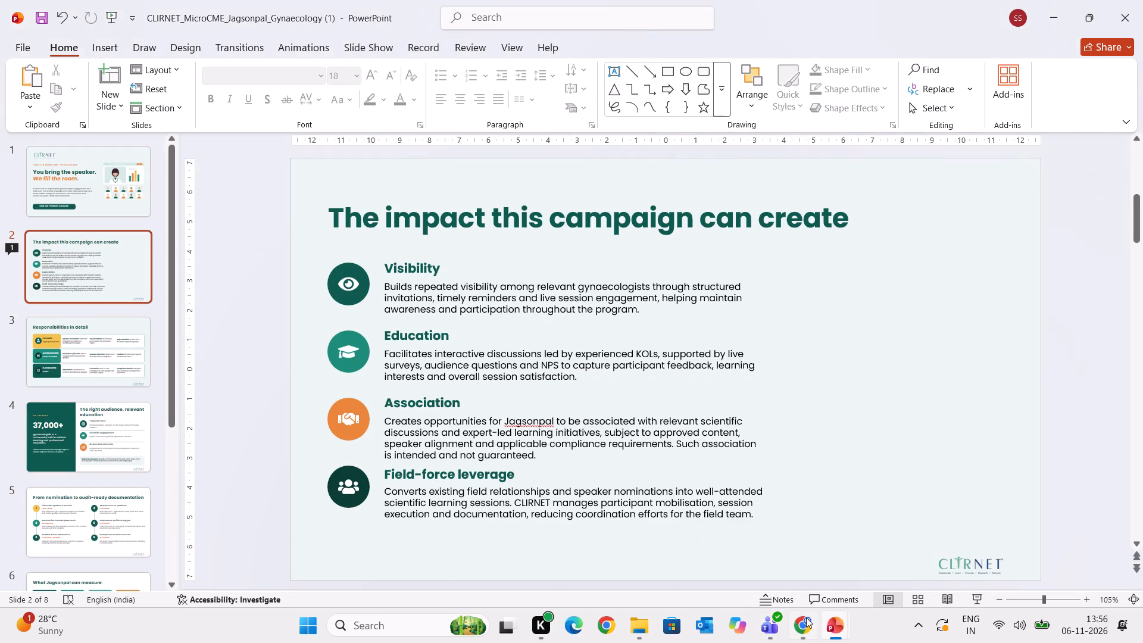
Switch to the browser, return to the campaign clipart image results, and search for "impact of campaign clipart green".
left_click(806, 617)
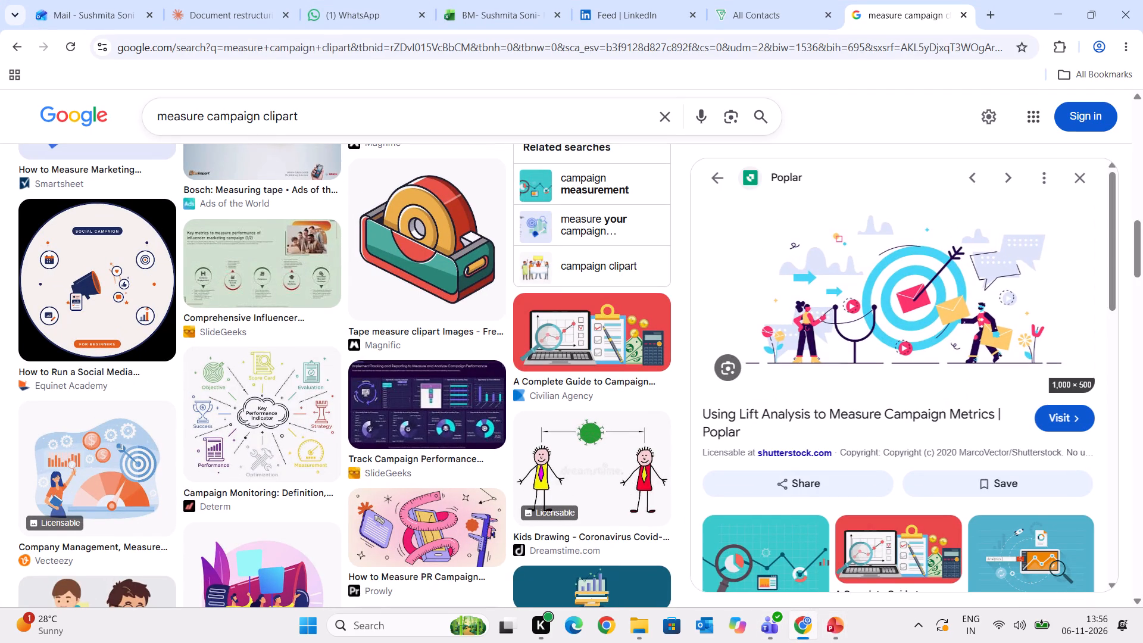
left_click(10, 48)
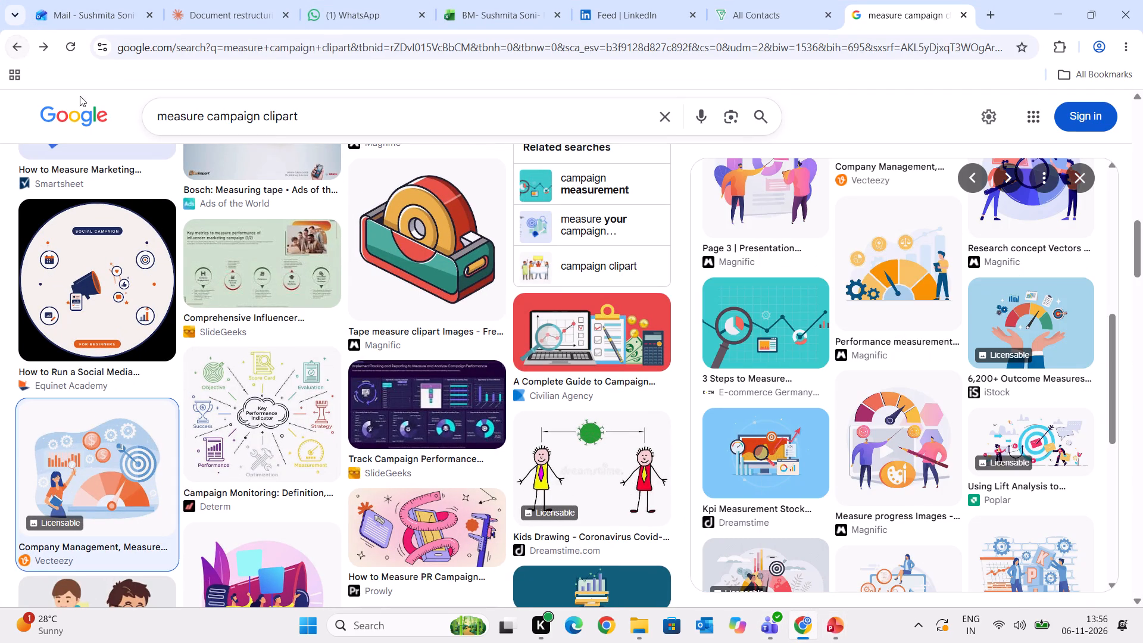
left_click(16, 40)
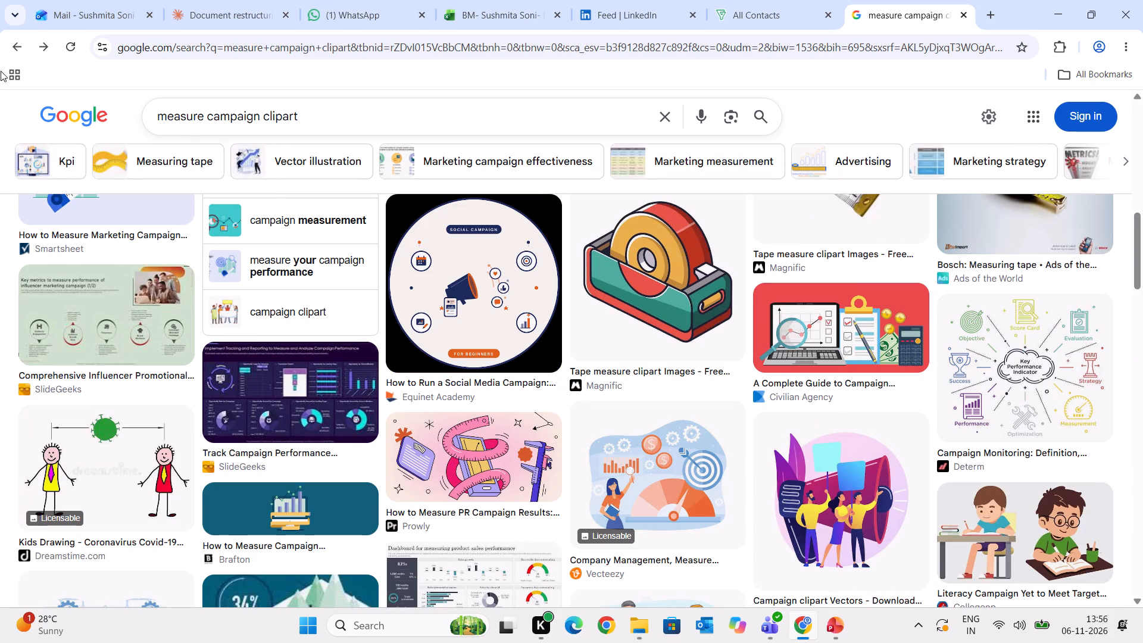
left_click(13, 48)
left_click(13, 48)
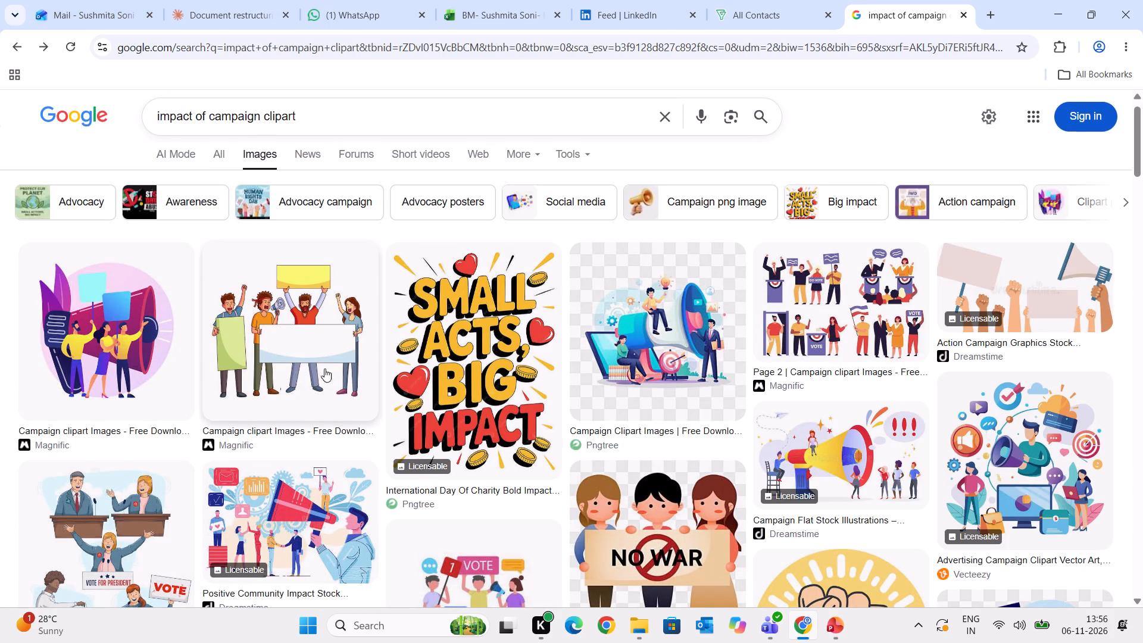
scroll(368, 450, "down", 3)
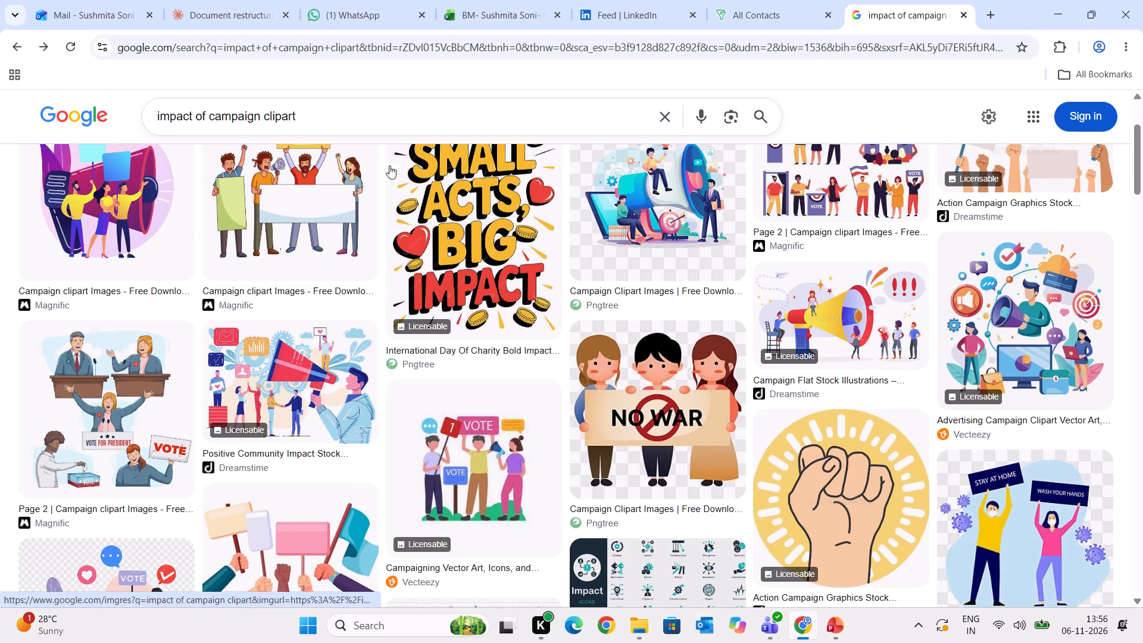
left_click(326, 114)
key("space")
type("green")
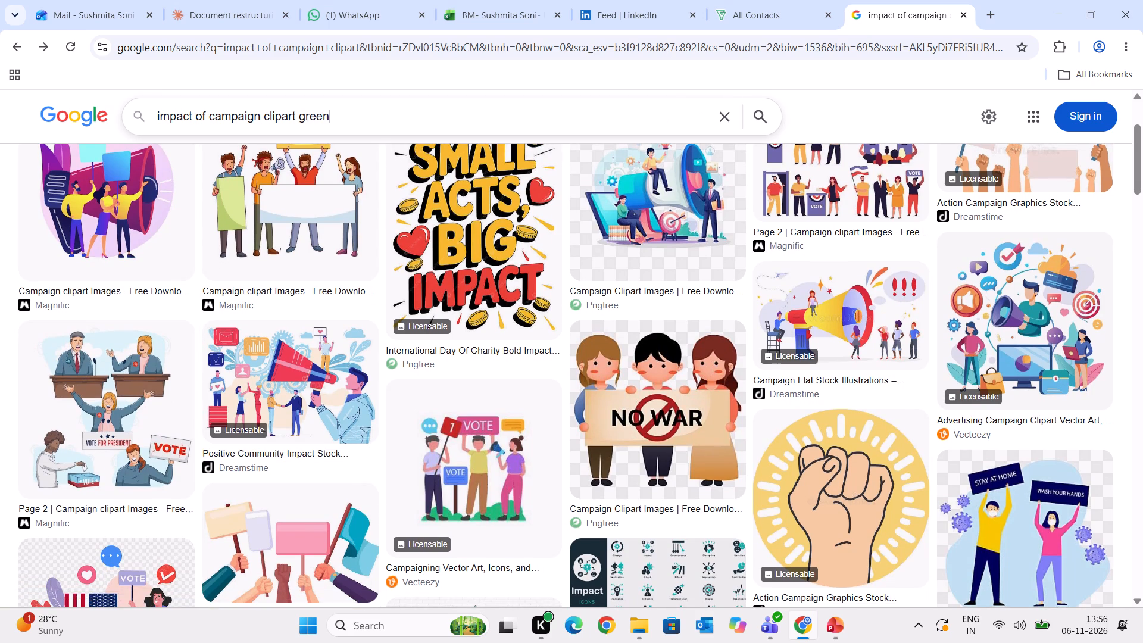
key("Return")
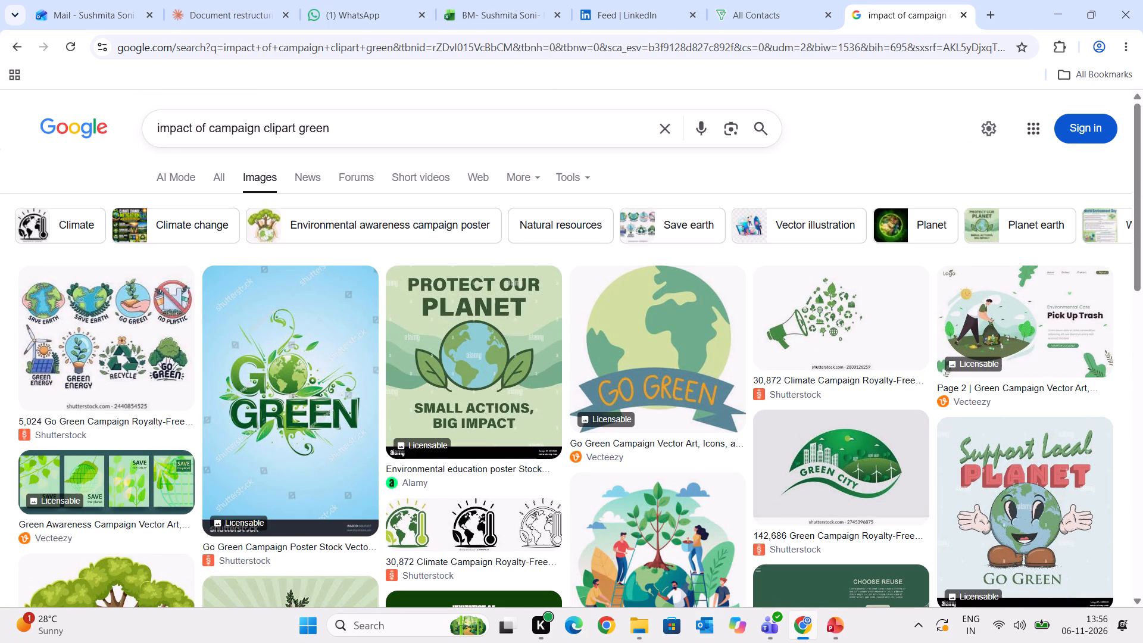
scroll(326, 114, "down", 1)
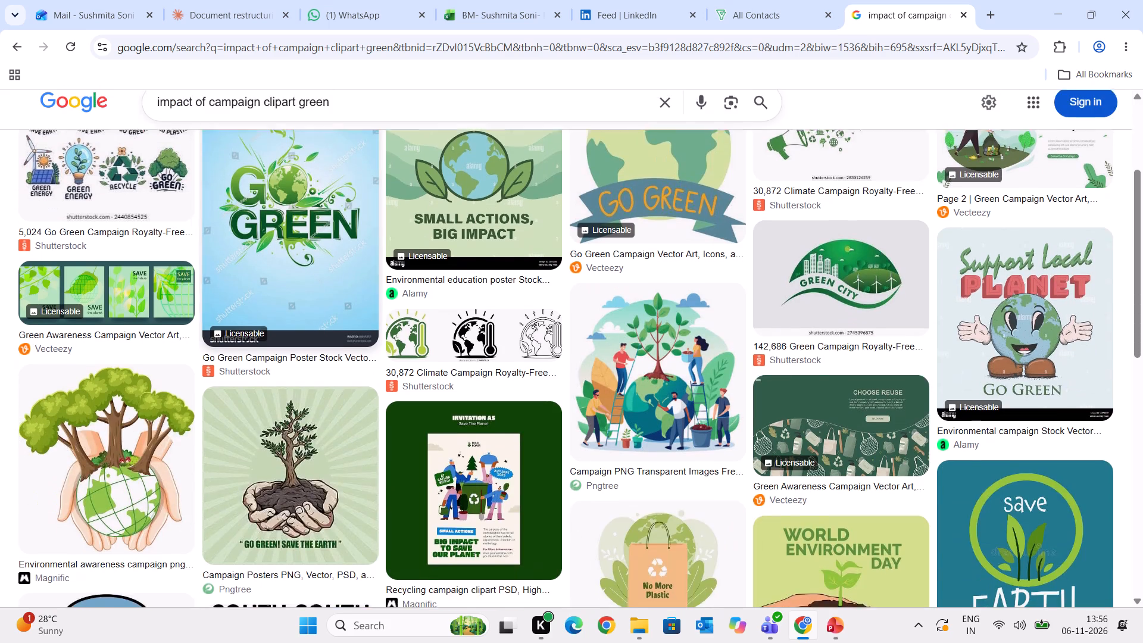
scroll(326, 114, "down", 3)
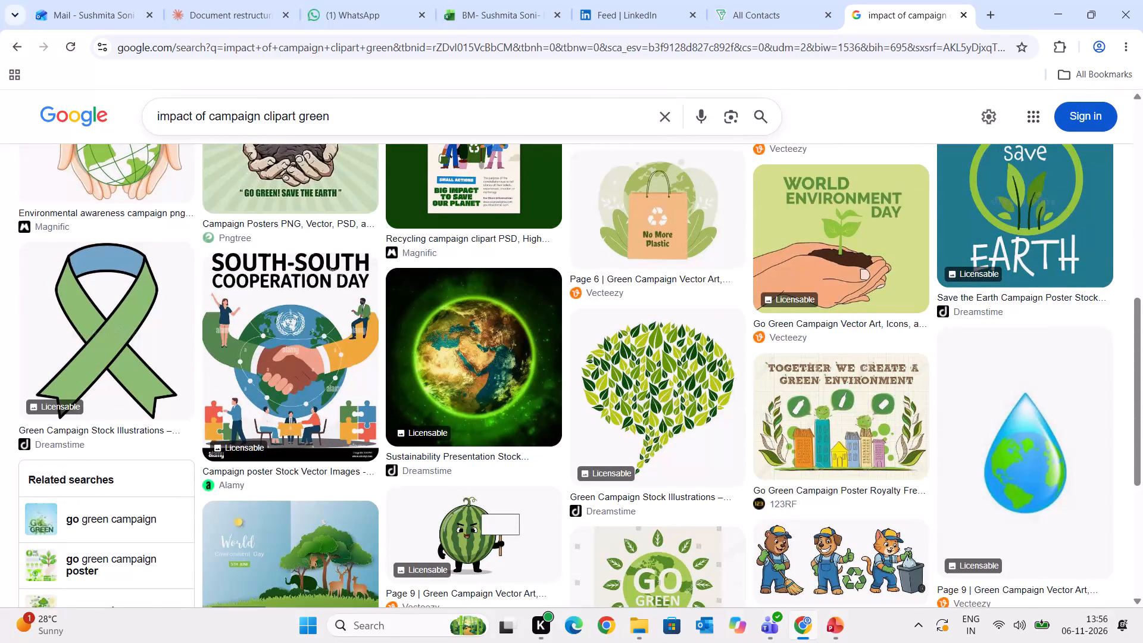
scroll(326, 114, "up", 2)
Refine the image search to "impact of campaign clipart green color".
left_click(346, 111)
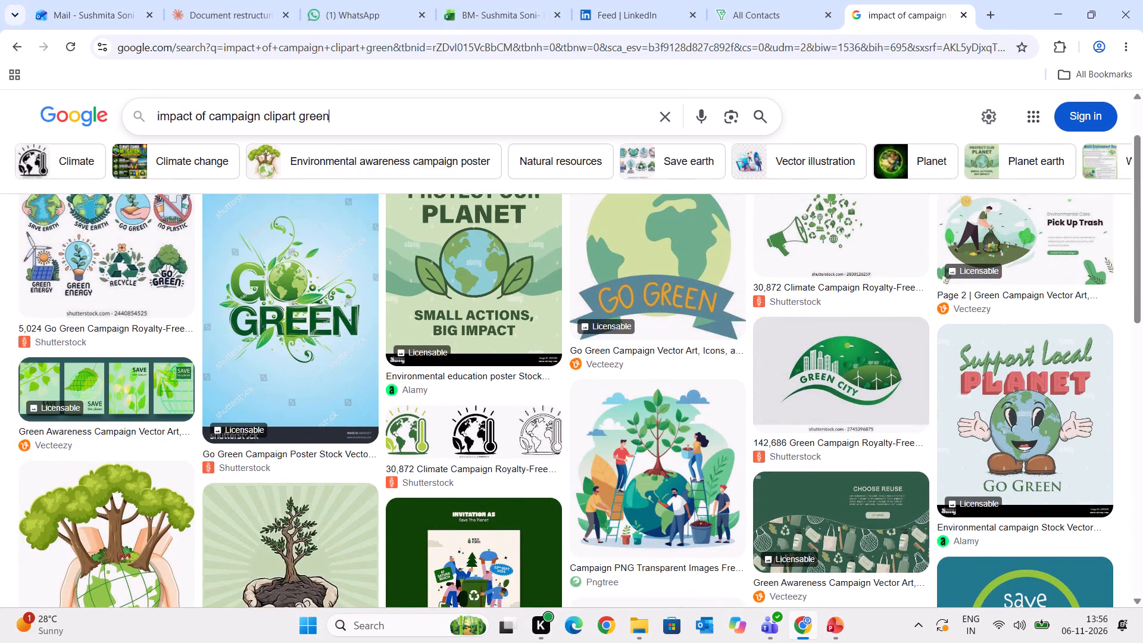
key("space")
type("the")
key("BackSpace")
key("BackSpace")
key("BackSpace")
key("BackSpace")
key("space")
type("color")
key("Return")
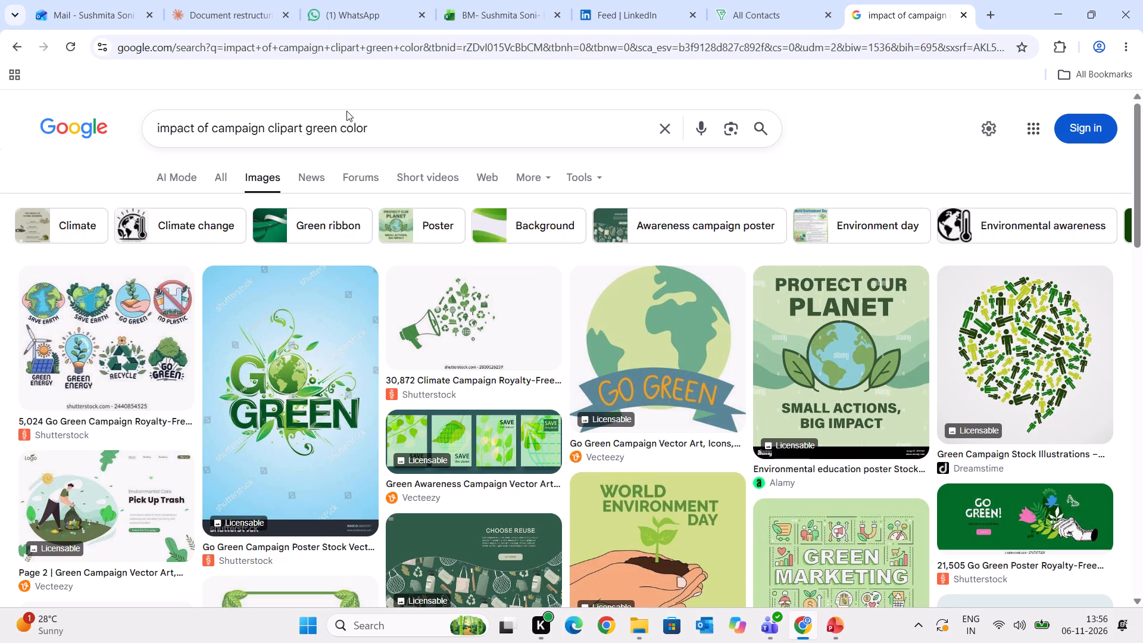
Replace the image search with "impact green clipart" and look through the results.
left_click_drag(387, 126, 0, 58)
key("BackSpace")
type("imap")
key("BackSpace")
key("BackSpace")
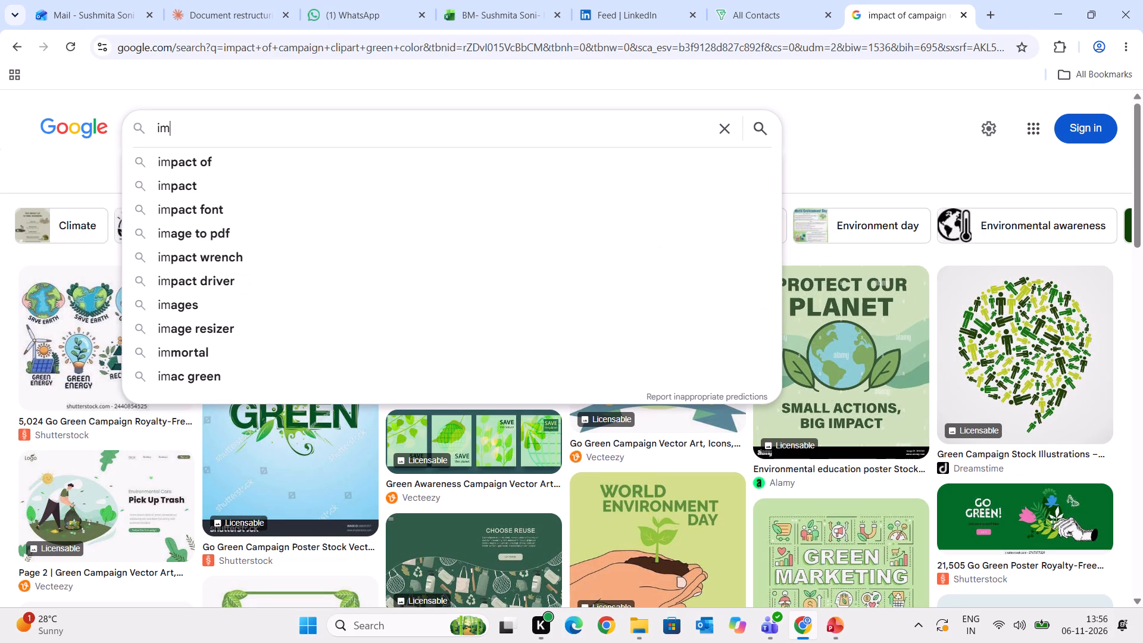
type("pact")
key("space")
type("green clipc")
key("BackSpace")
key("k")
key("BackSpace")
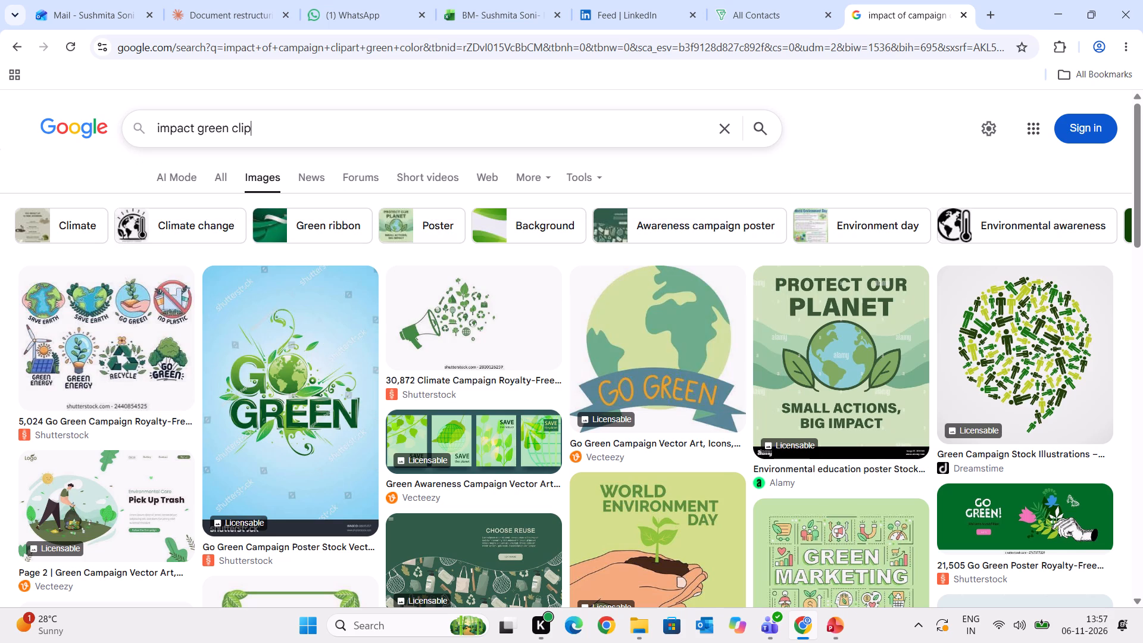
type("art")
key("Return")
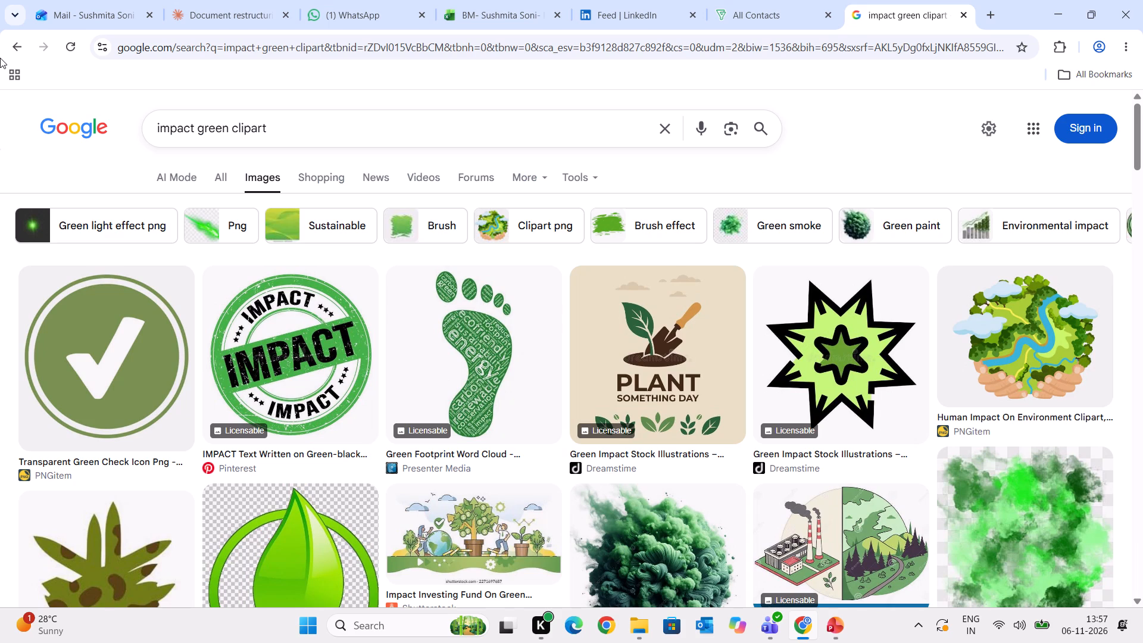
scroll(0, 58, "down", 3)
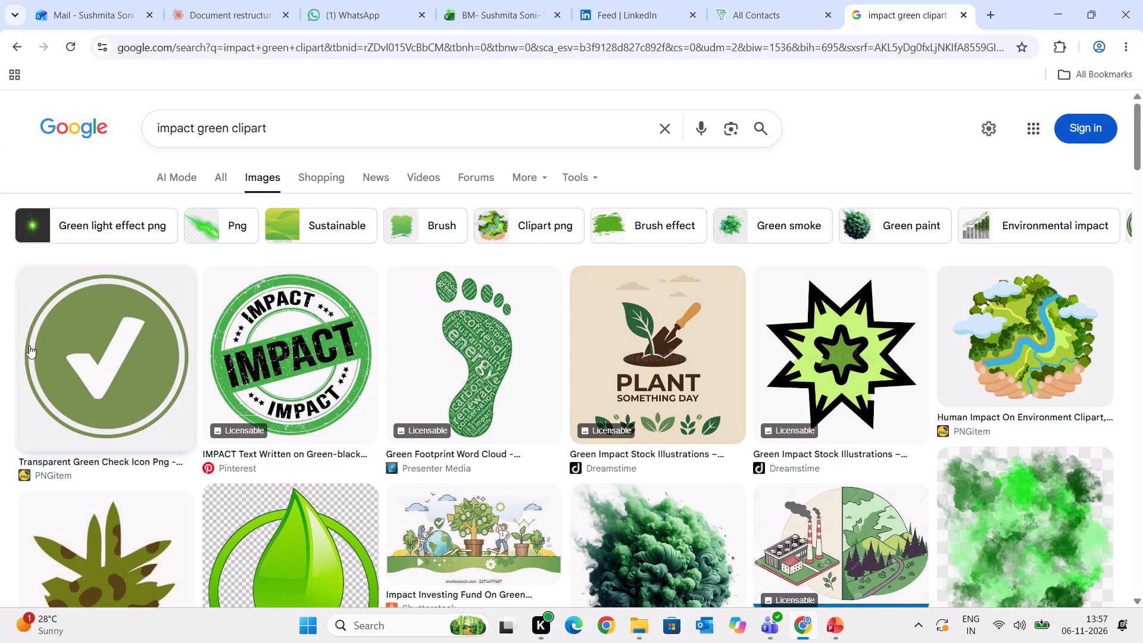
Search images for "impact clipart" and copy the Flaticon illustration of a gear surrounded by arrows and icons.
left_click_drag(230, 135, 150, 114)
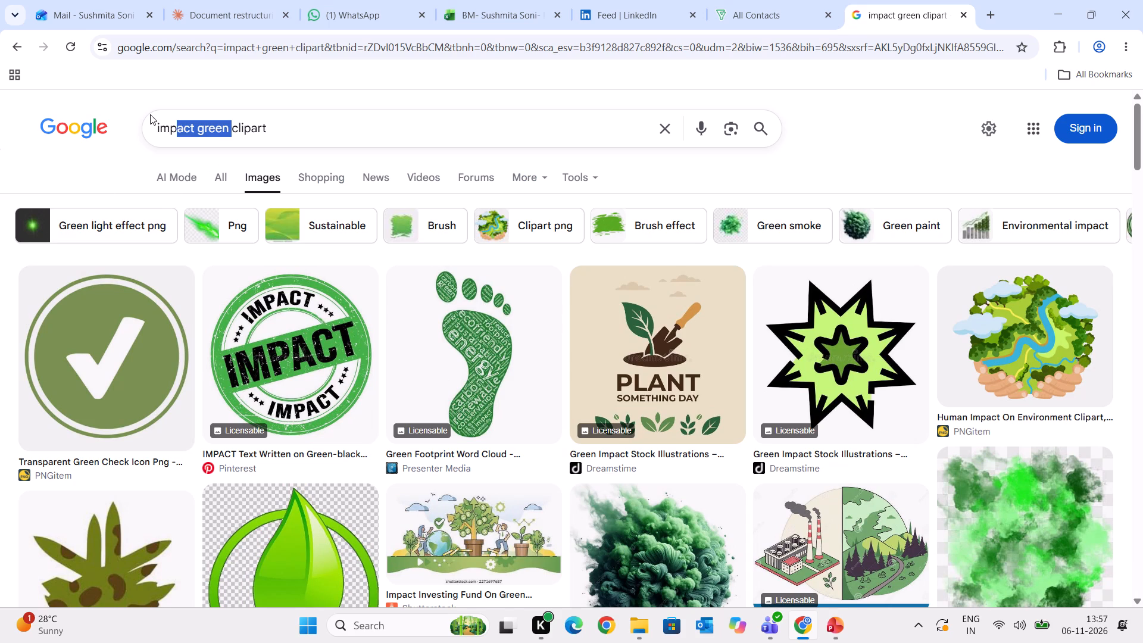
left_click(207, 154)
left_click_drag(227, 132, 196, 128)
key("BackSpace")
key("Return")
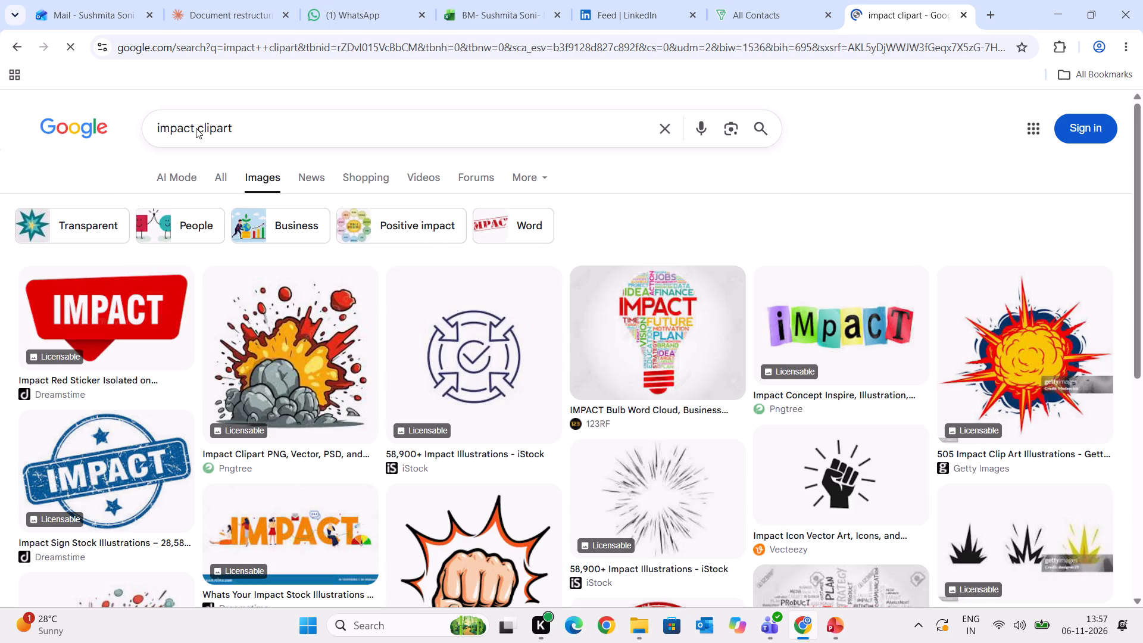
scroll(217, 505, "down", 2)
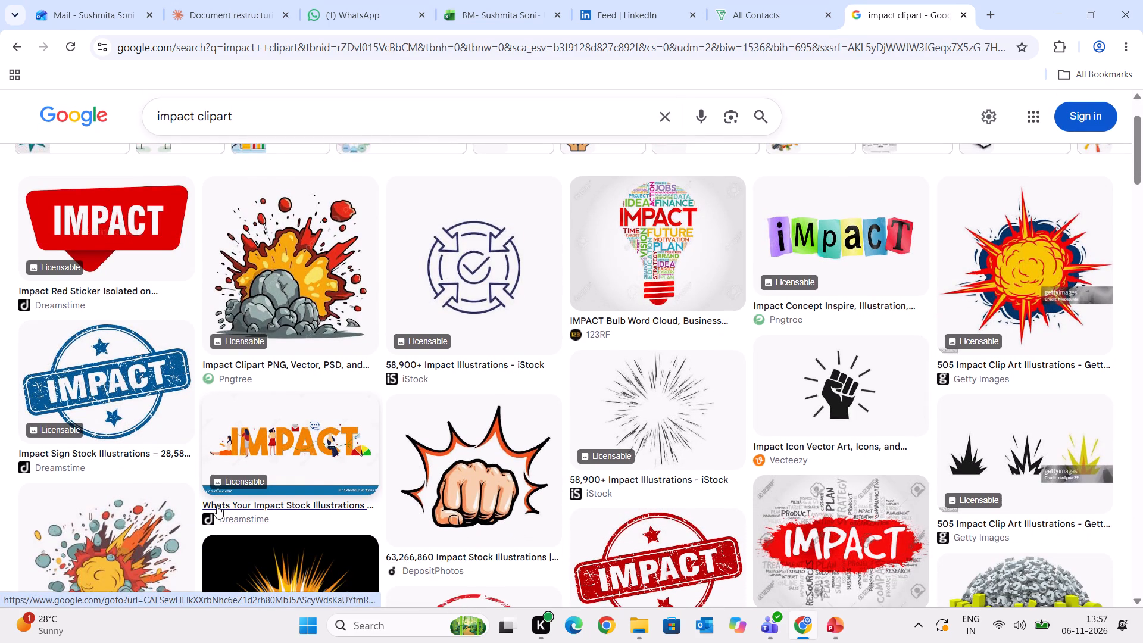
scroll(217, 505, "down", 2)
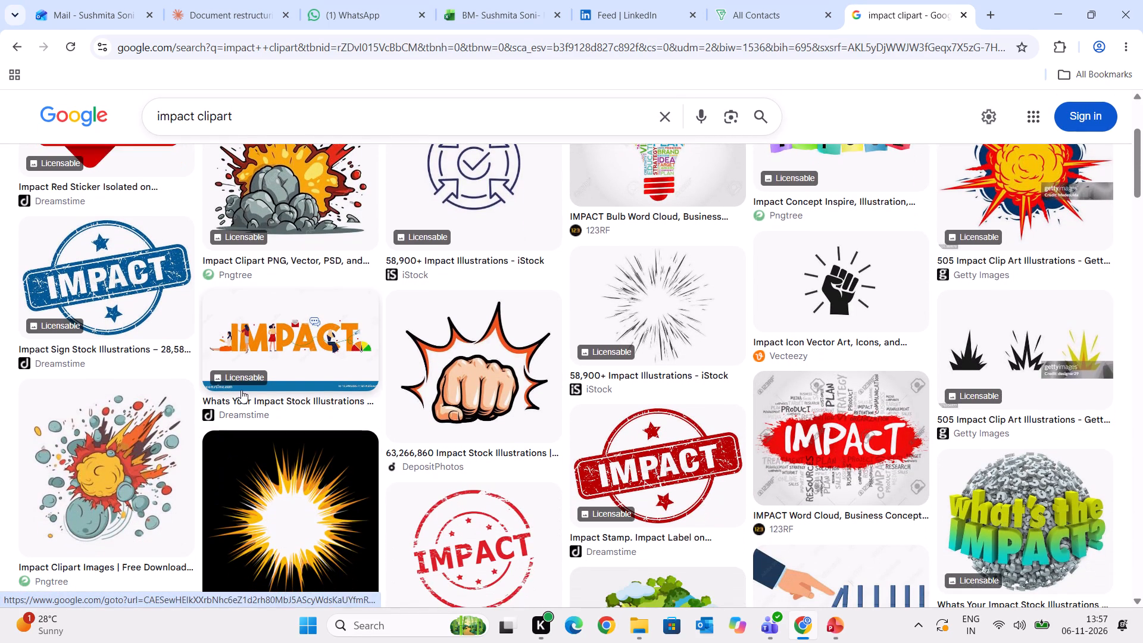
scroll(241, 390, "up", 5)
left_click(461, 341)
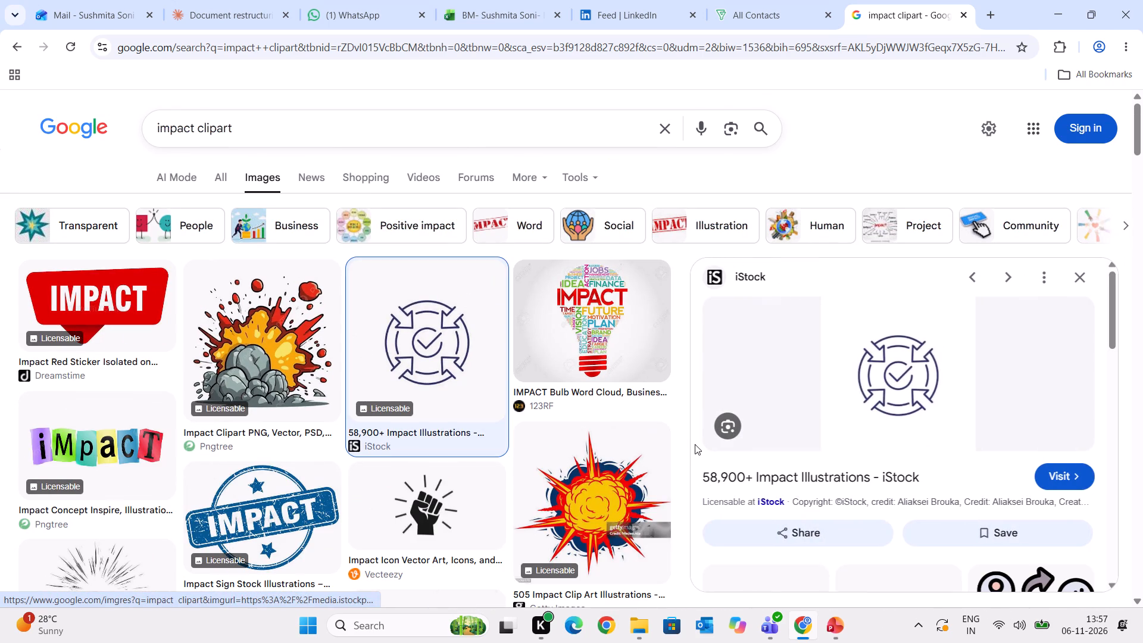
scroll(884, 441, "down", 2)
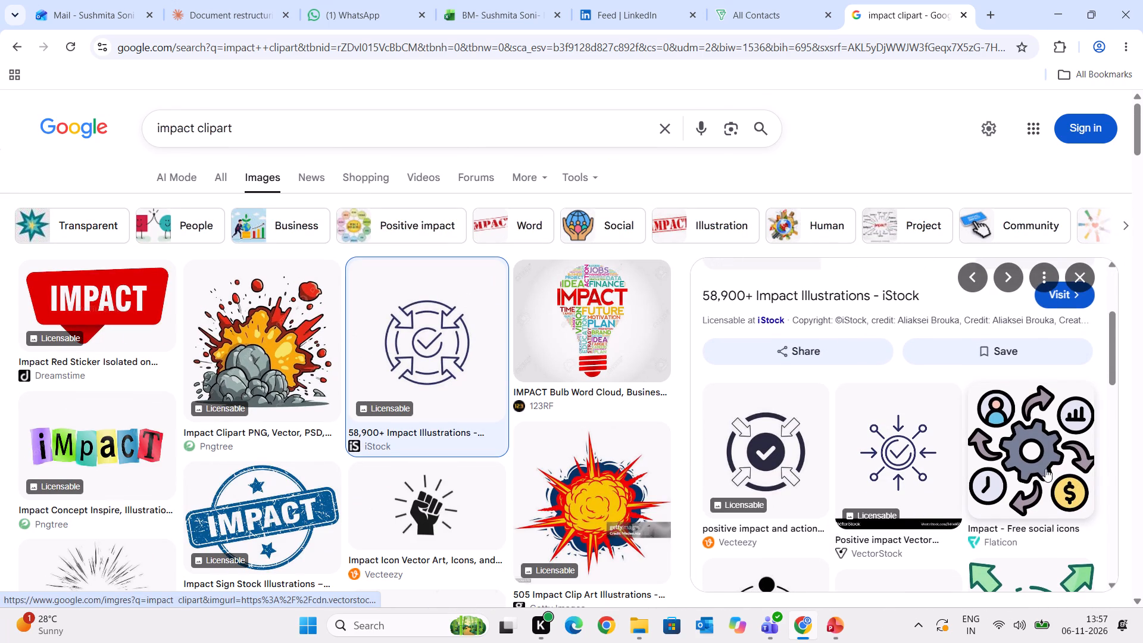
left_click(1045, 466)
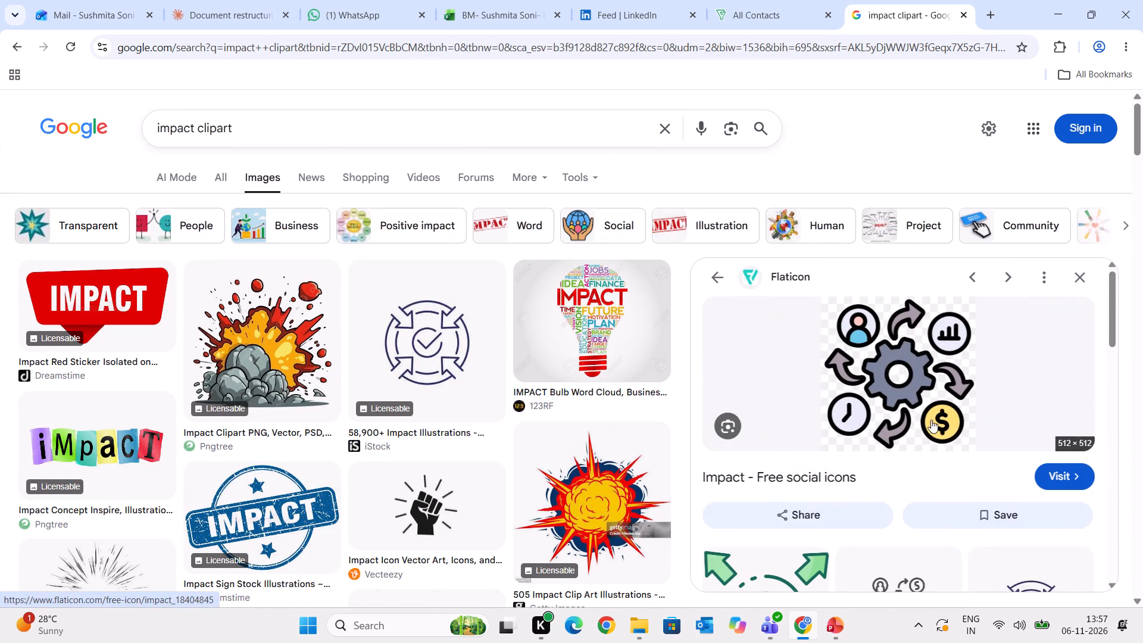
right_click(899, 401)
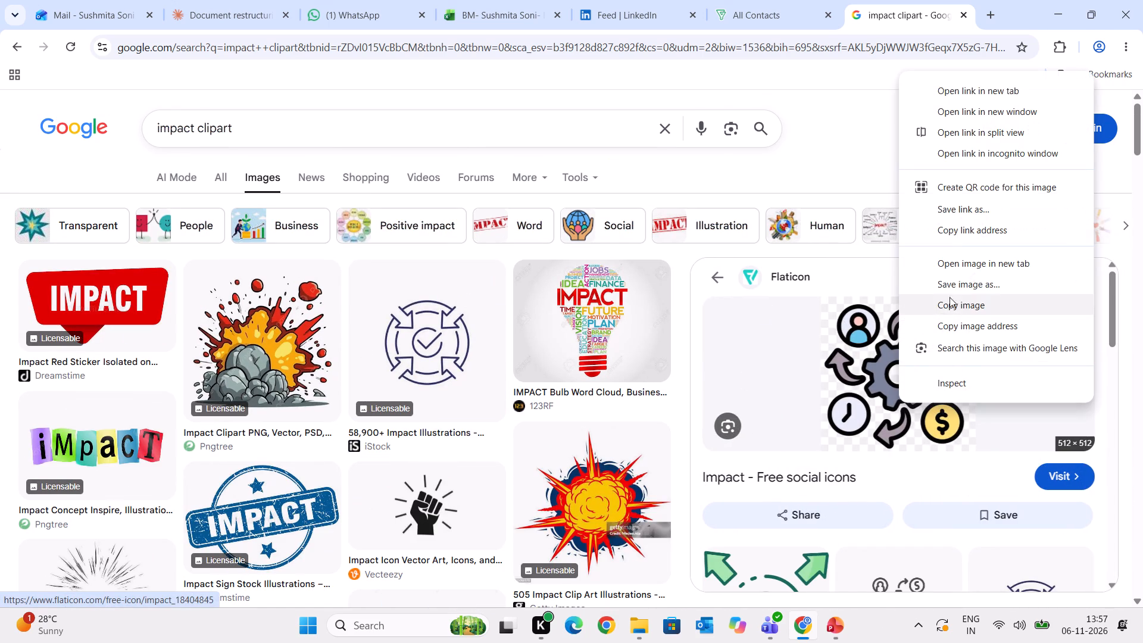
left_click(945, 309)
Paste the illustration on the Gynaecology deck's impact slide, shrink it to about 7.03 cm square, and place it beside the four impact points.
left_click(811, 623)
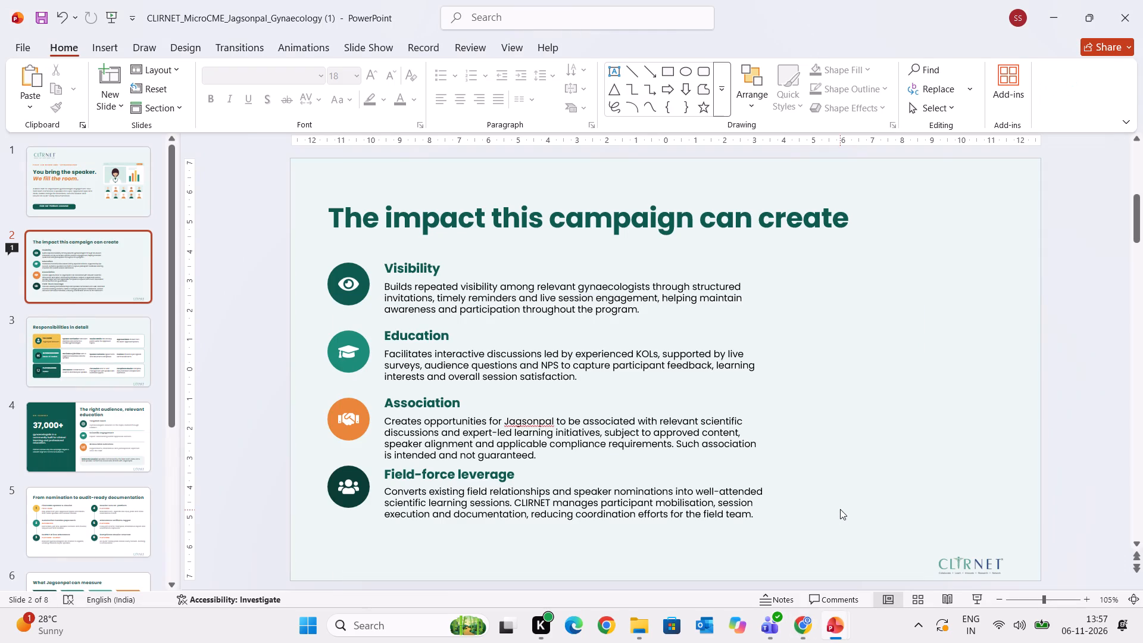
key("ctrl+v")
left_click_drag(676, 426, 835, 447)
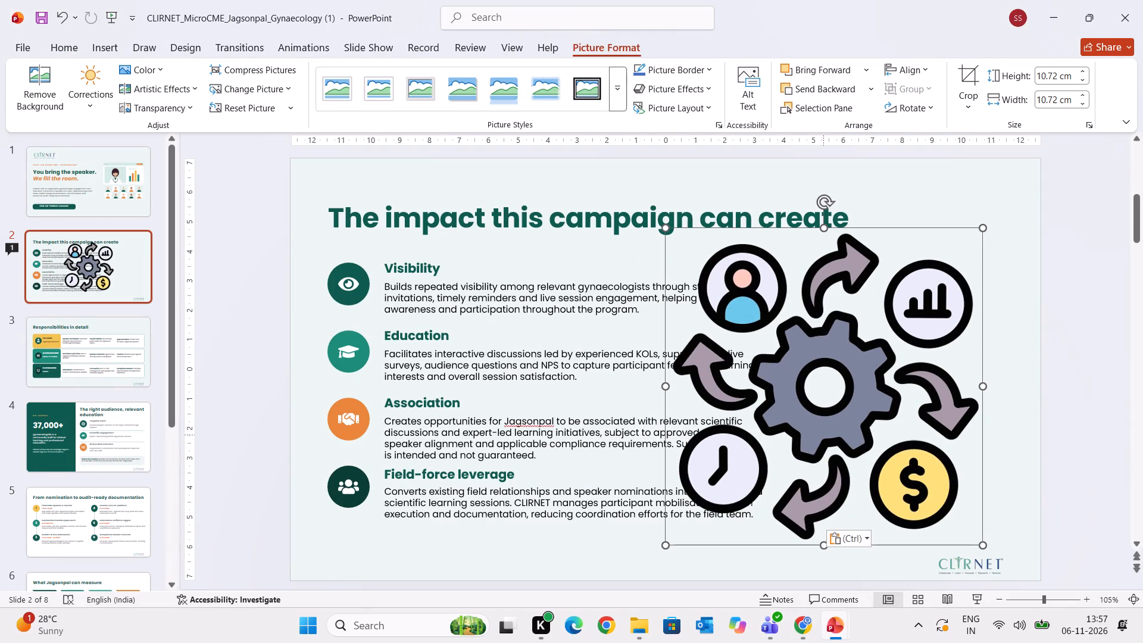
left_click_drag(667, 229, 807, 333)
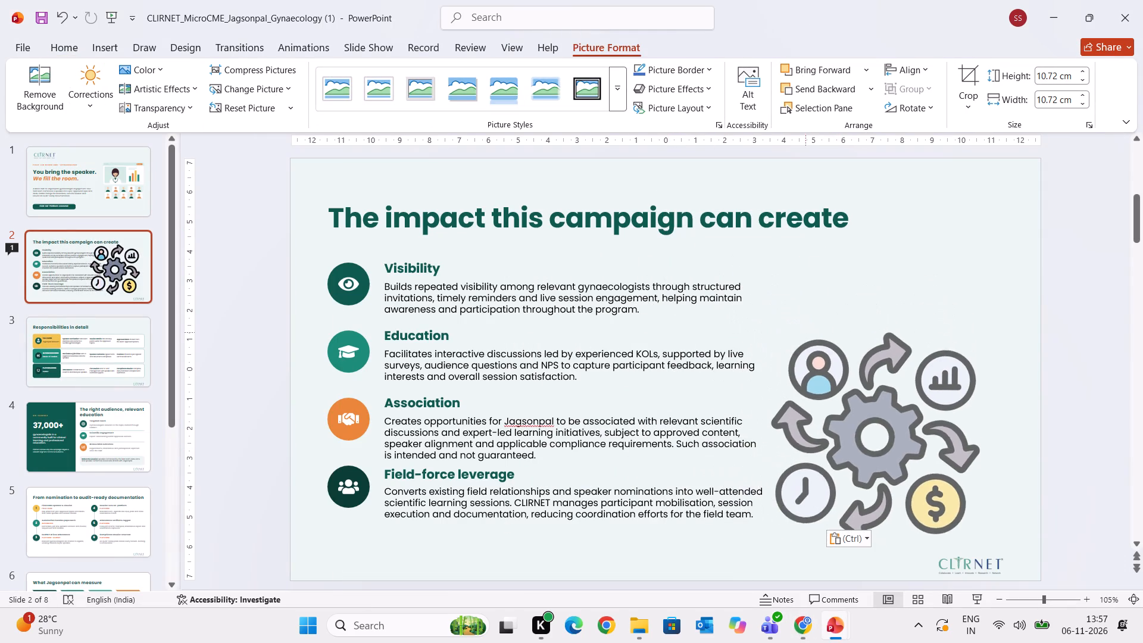
left_click_drag(807, 333, 809, 337)
left_click_drag(870, 444, 893, 395)
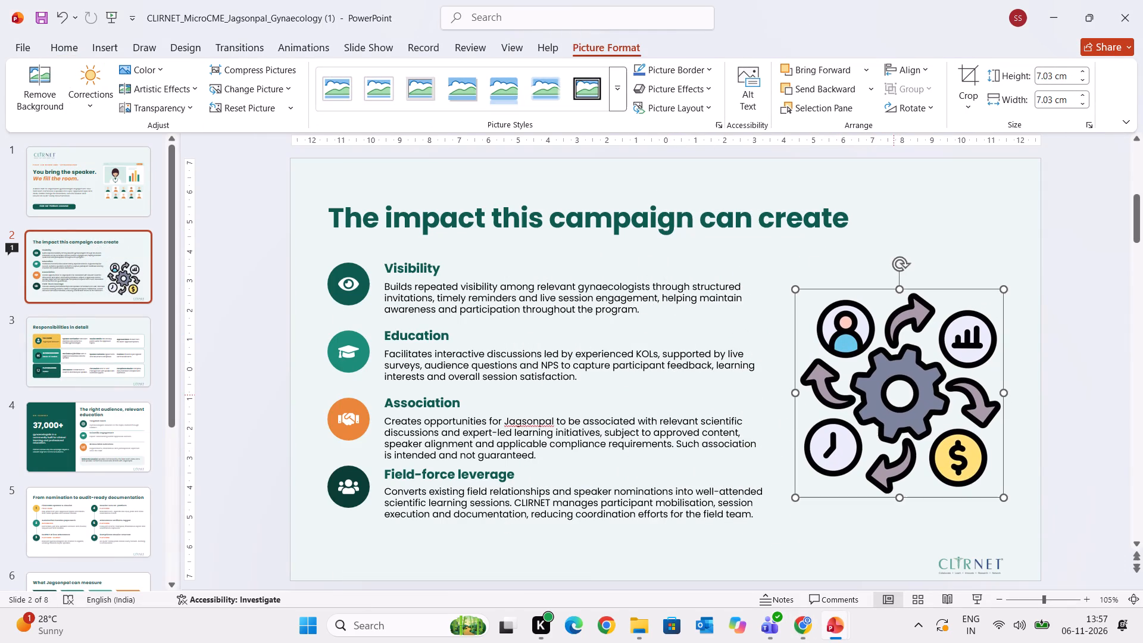
left_click(1048, 460)
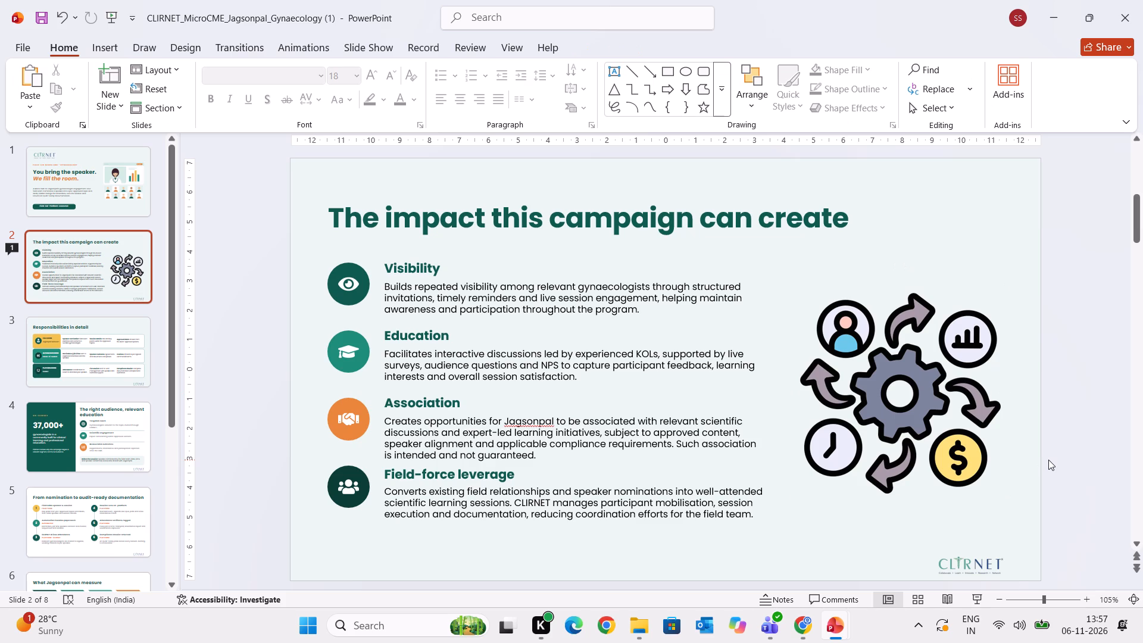
left_click(1048, 460)
Check the revised impact slide against the adjacent title and "Responsibilities in detail" slides.
left_click(109, 261)
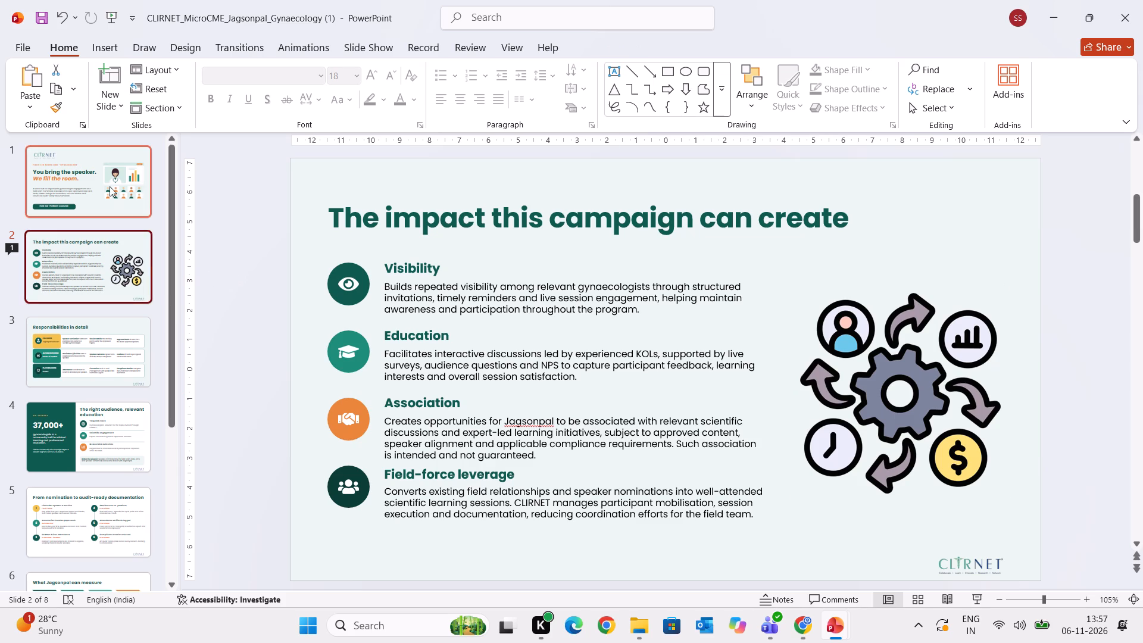
left_click(109, 174)
key("Up")
key("Down")
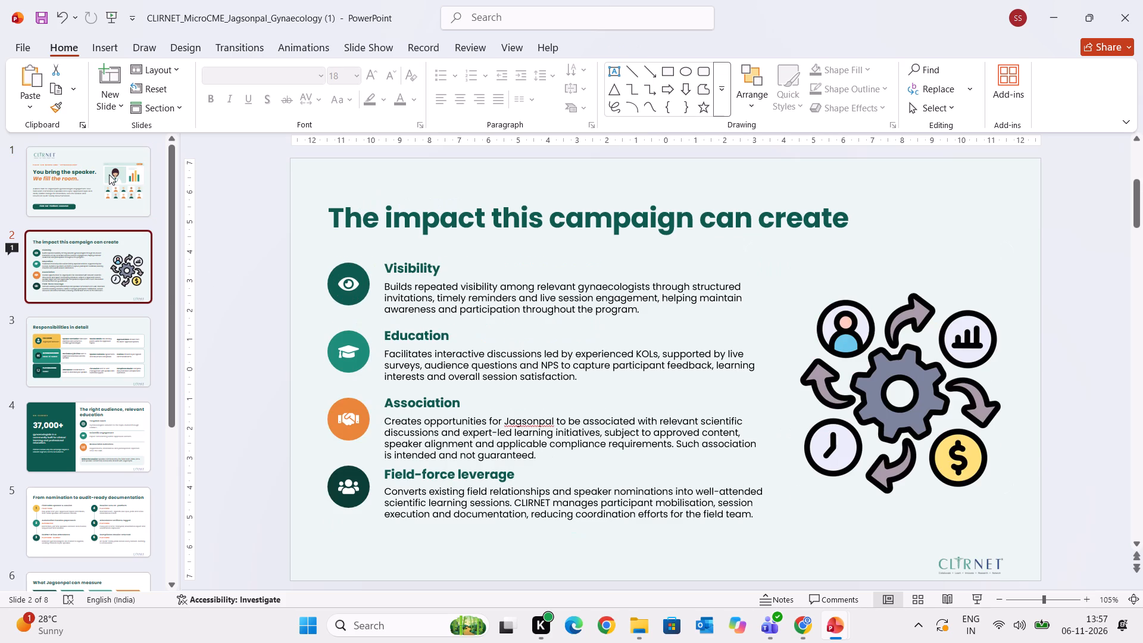
key("Down")
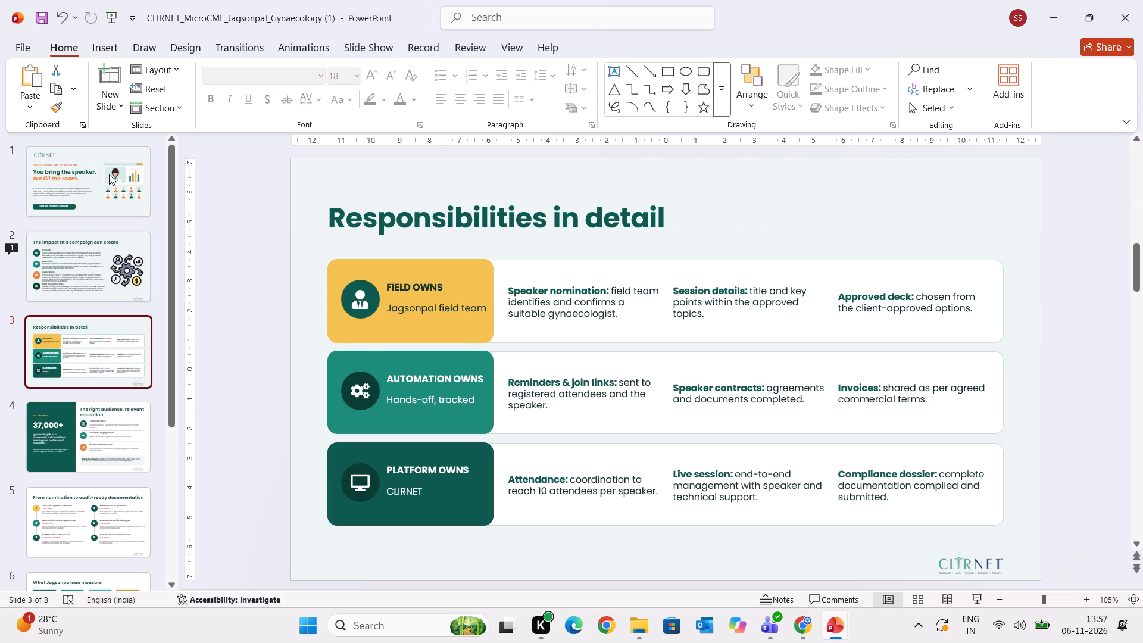
key("Up")
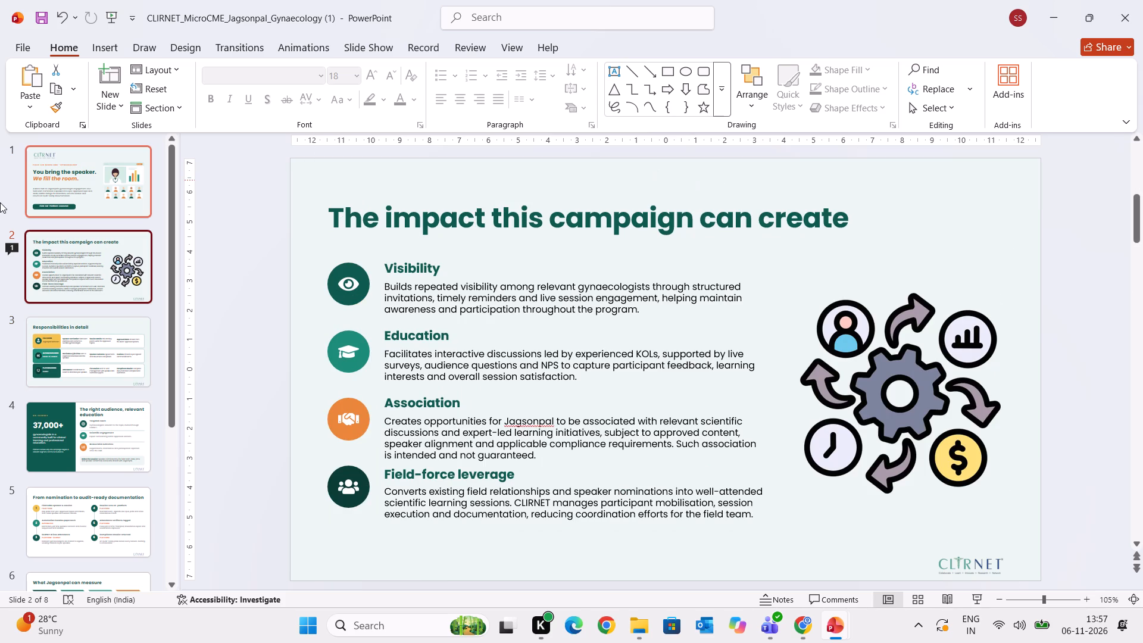
Resolve the reviewer's comment thread about placing impact at the beginning of the document on the Gynaecology impact slide.
left_click(15, 250)
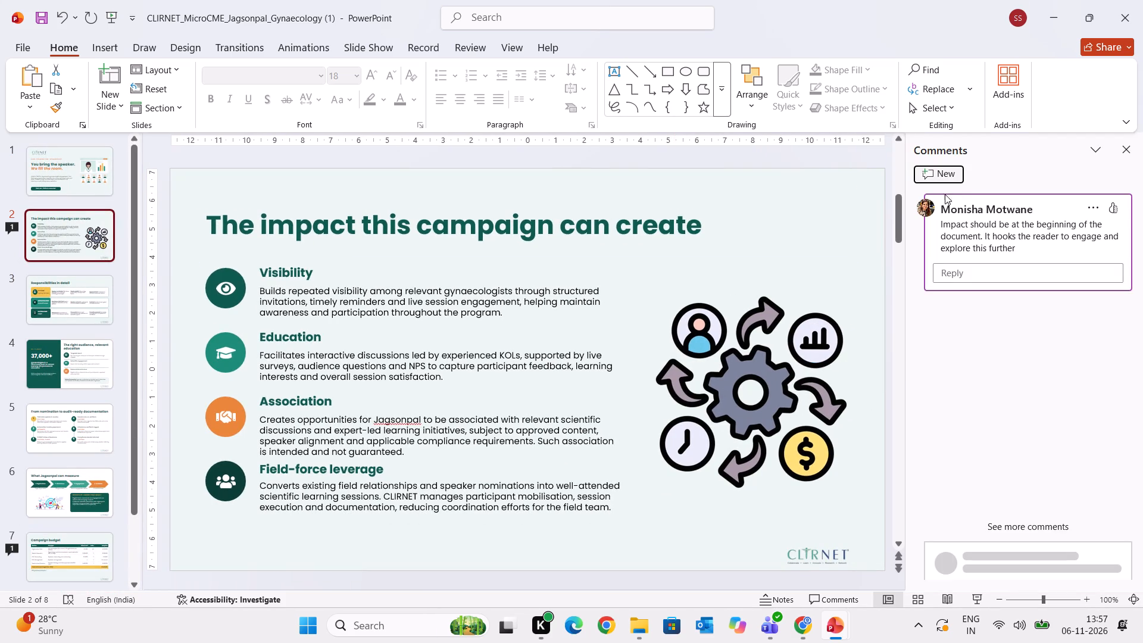
left_click(1102, 208)
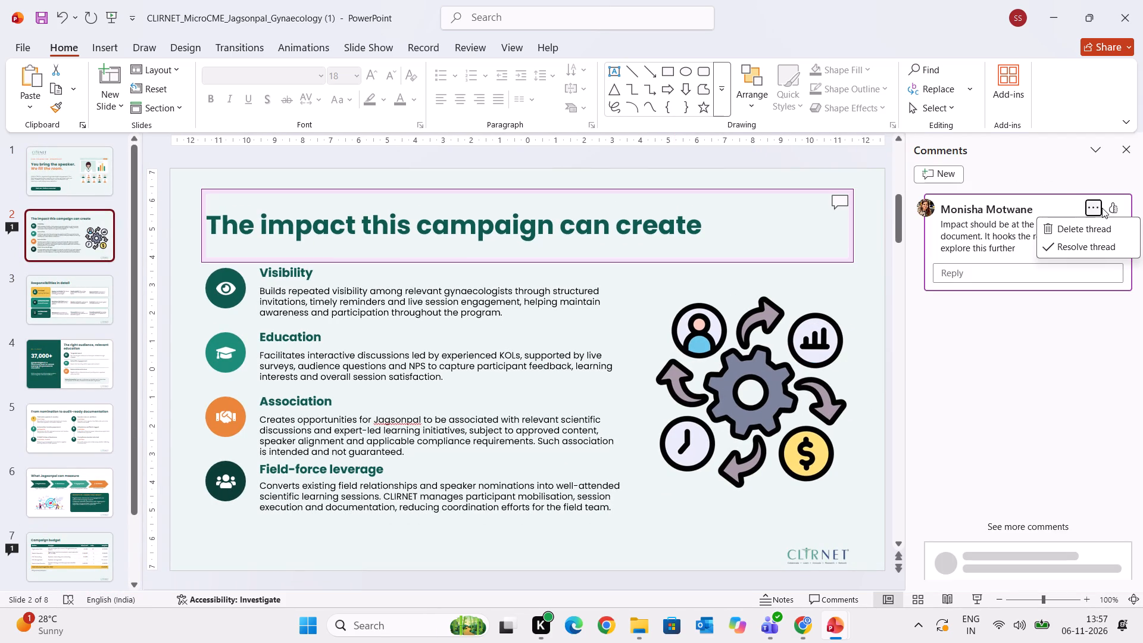
left_click(1061, 245)
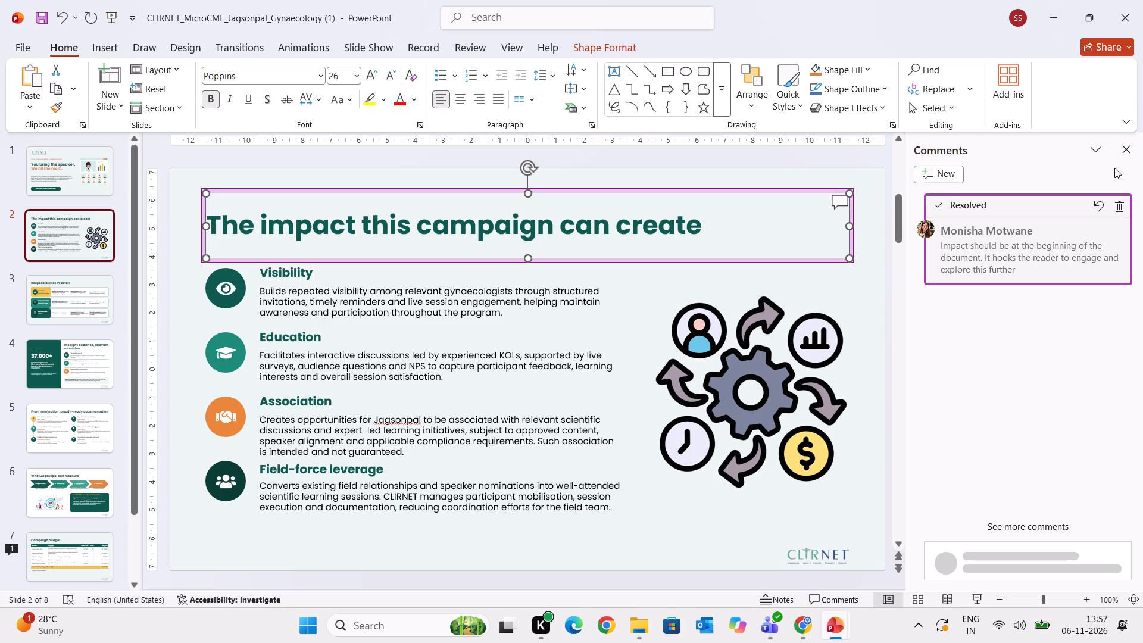
left_click(1136, 148)
left_click(1089, 239)
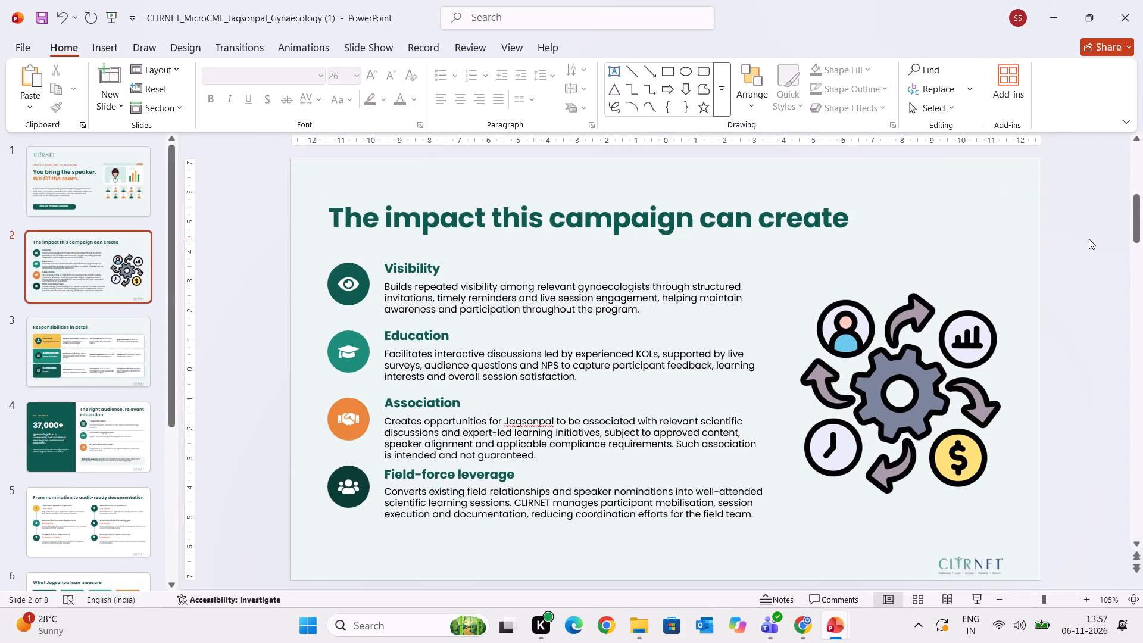
Review the Gynaecology deck's slides from the title slide through to the closing "Next step" slide.
key("Up")
key("Down")
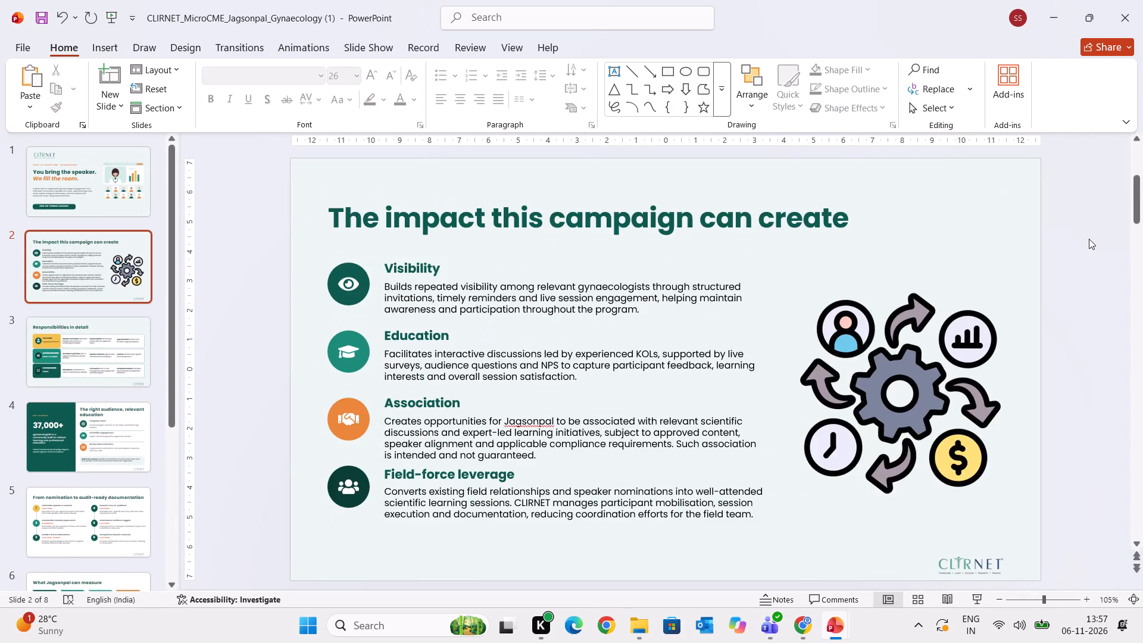
key("Down")
key("Down")
key("Down")
key("Down")
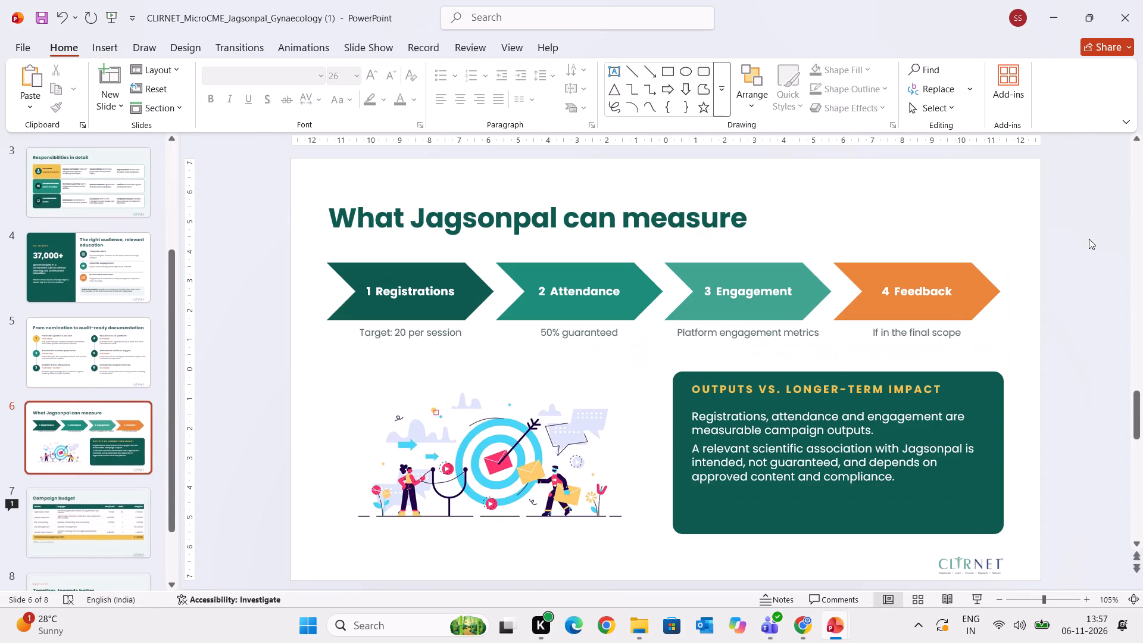
key("Down")
key("Down")
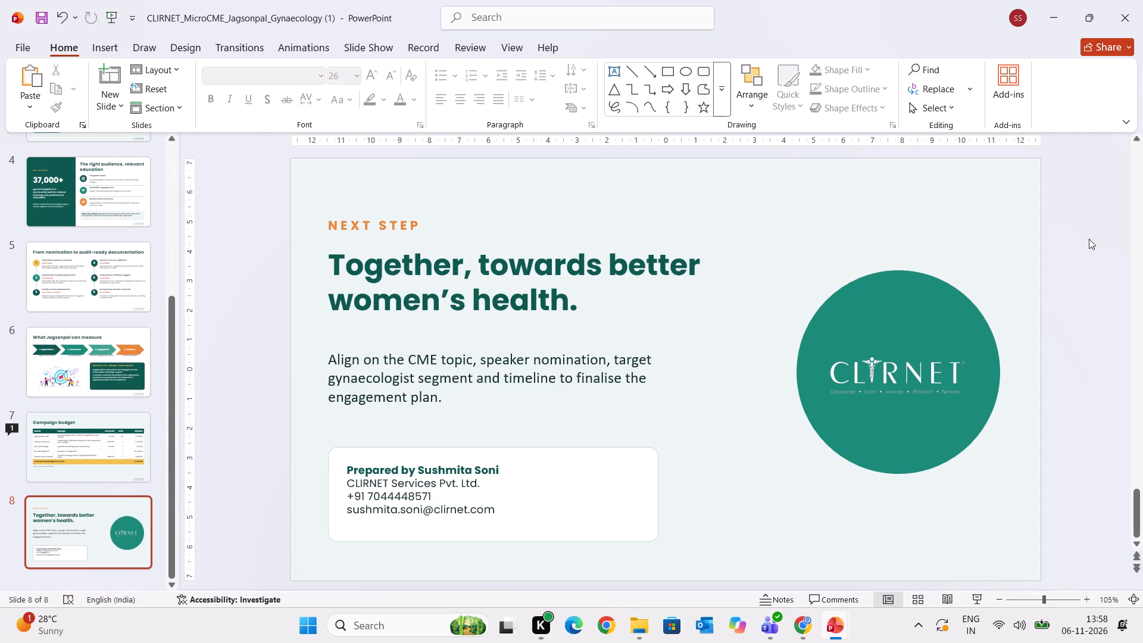
key("Down")
Close the Gynaecology deck and return to the Orthopaedics deck.
left_click(1129, 0)
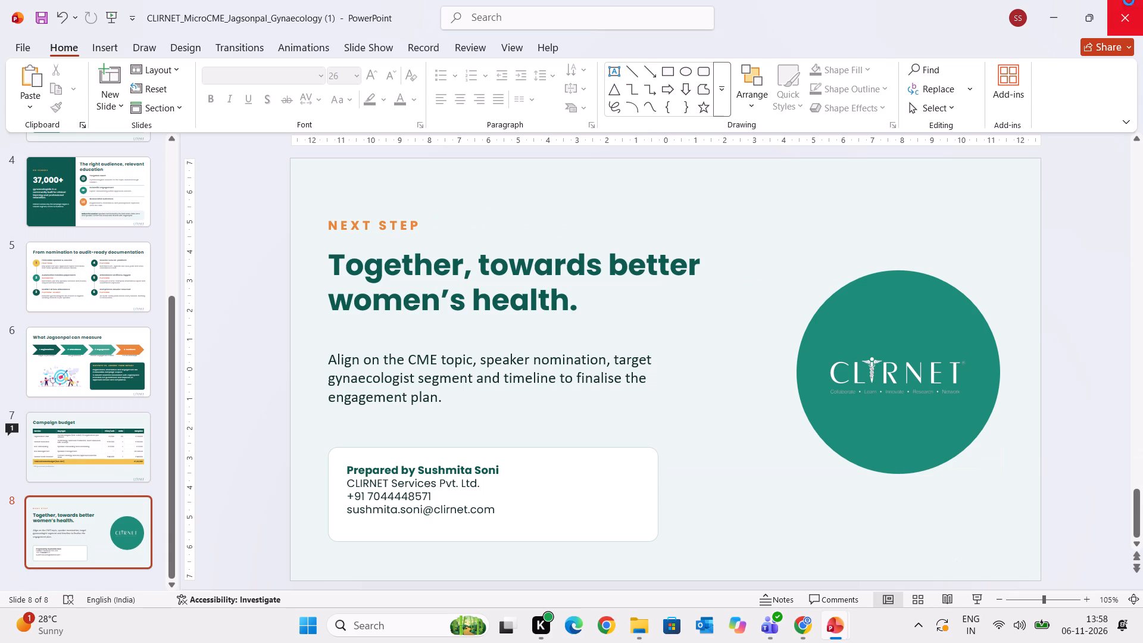
left_click(558, 416)
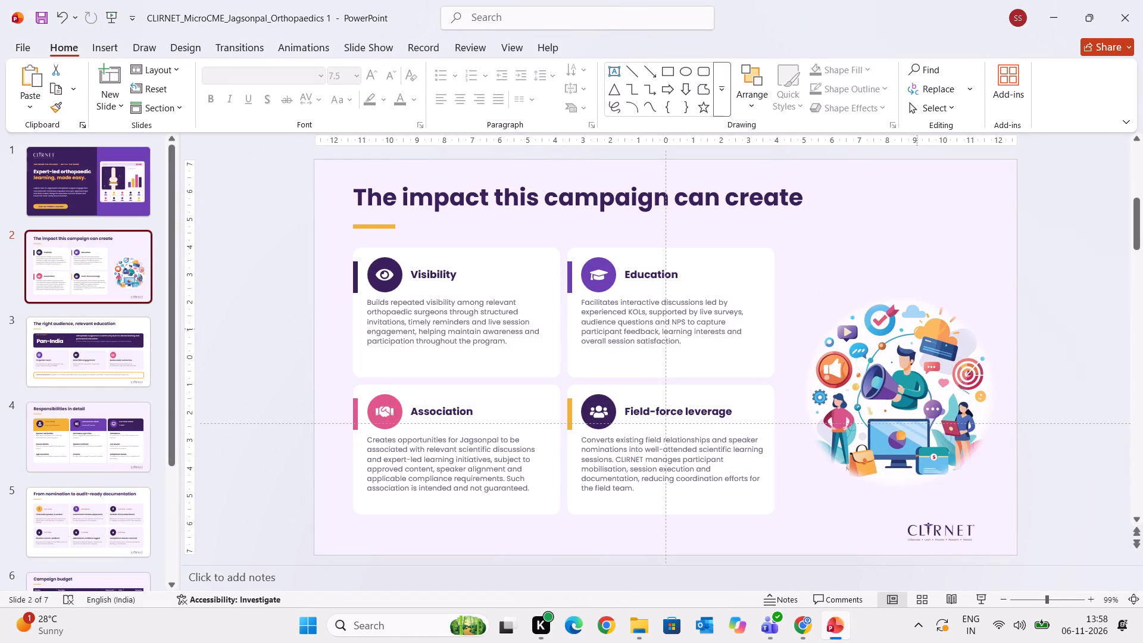
Review the Orthopaedics deck's slides from the title slide through to the closing "Next step" slide.
left_click(106, 192)
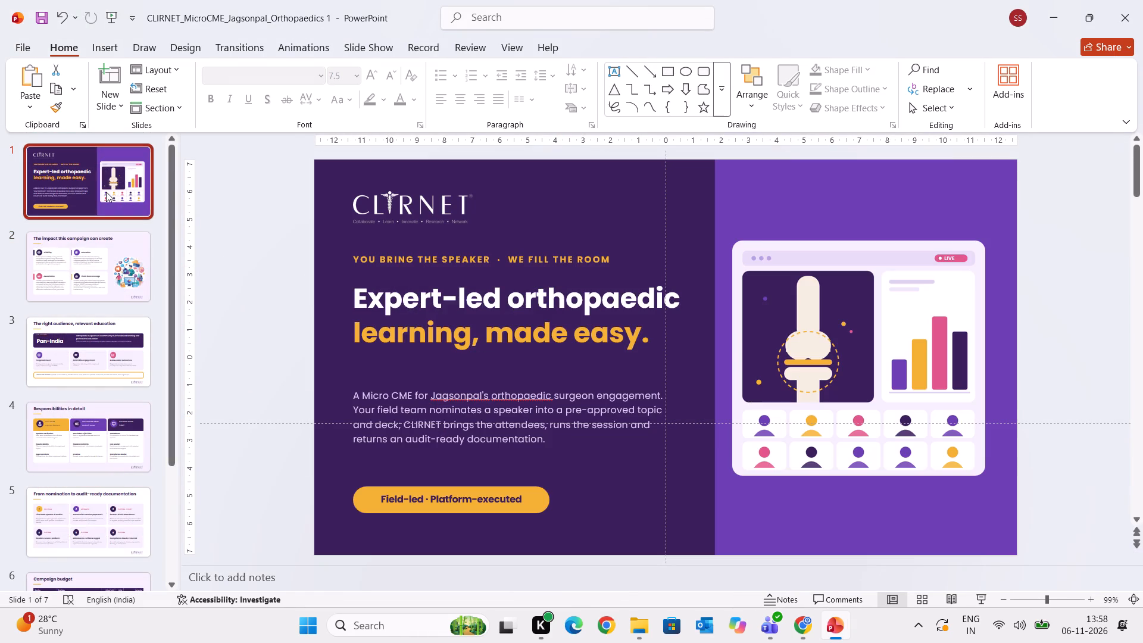
key("Down")
key("Down")
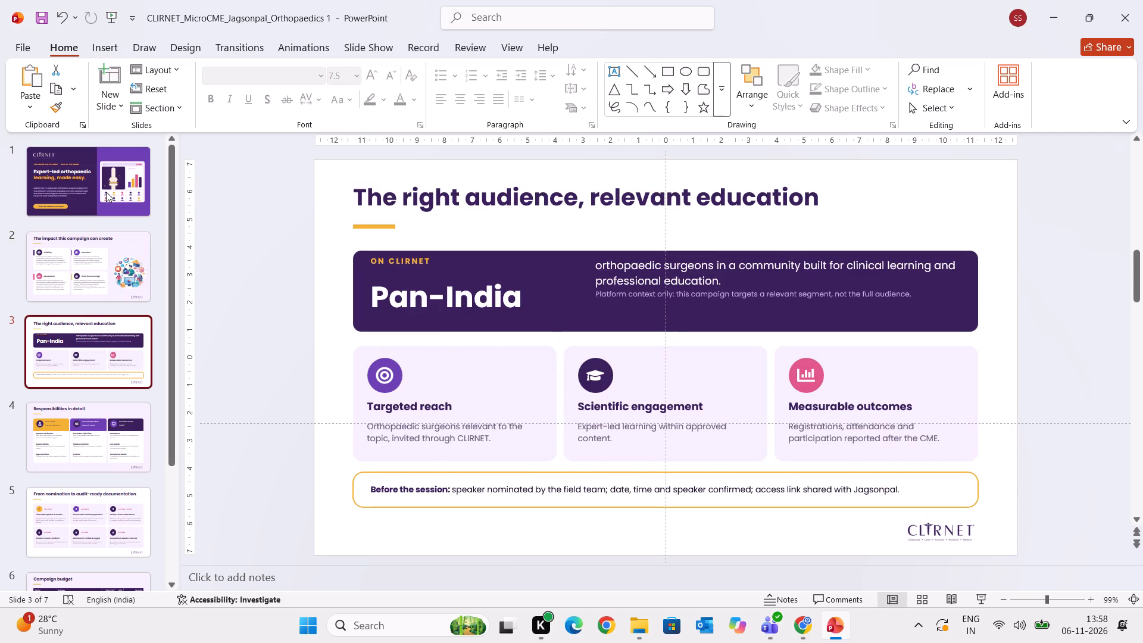
key("Down")
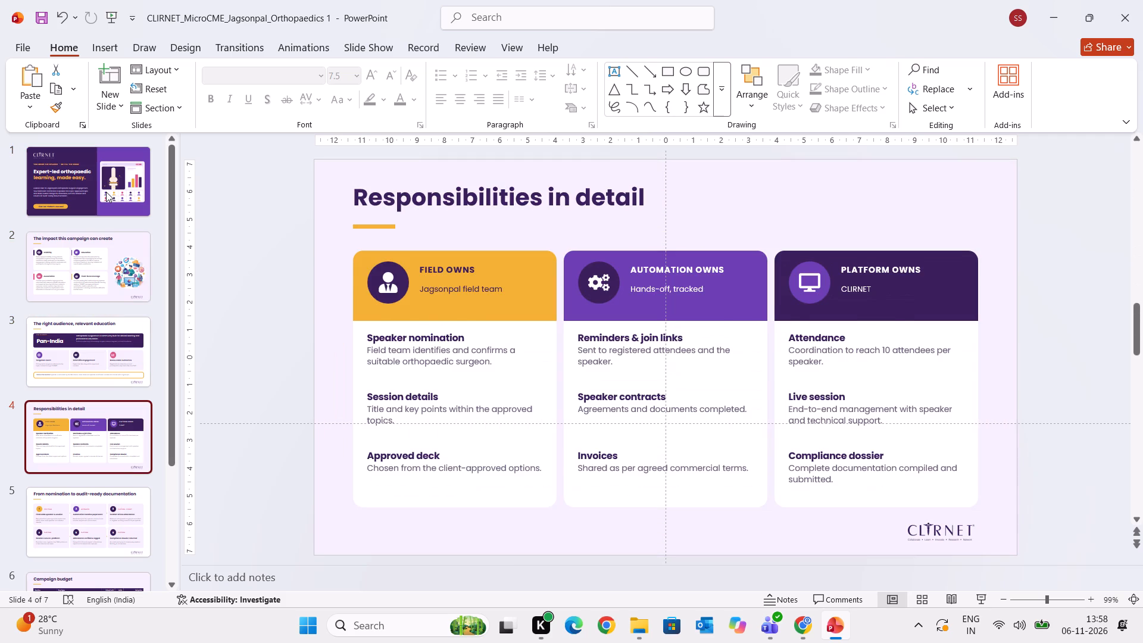
key("Down")
key("Down")
key("Down")
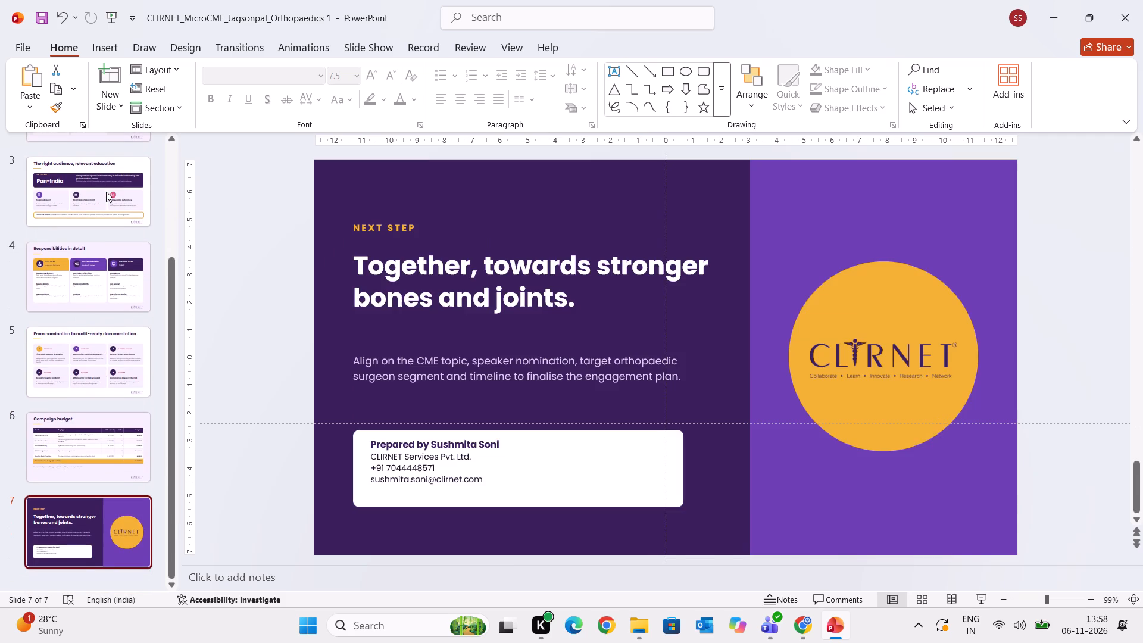
Shorten the Orthopaedics "Campaign budget" footnote to "50% guaranteed participation." and move it slightly closer beneath the table.
key("Up")
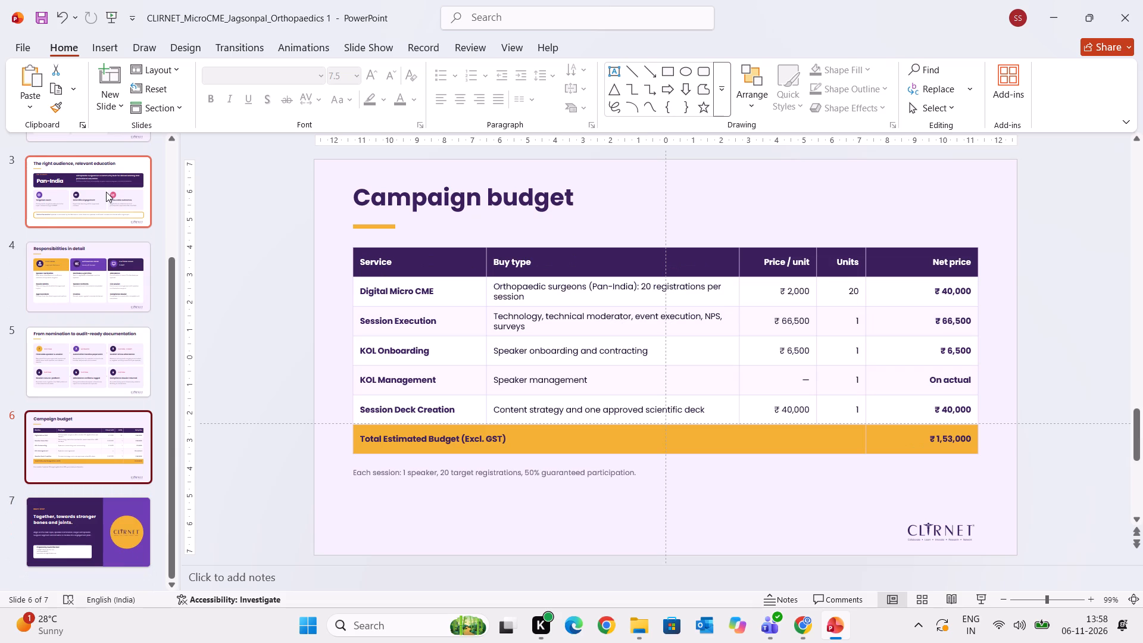
left_click(513, 476)
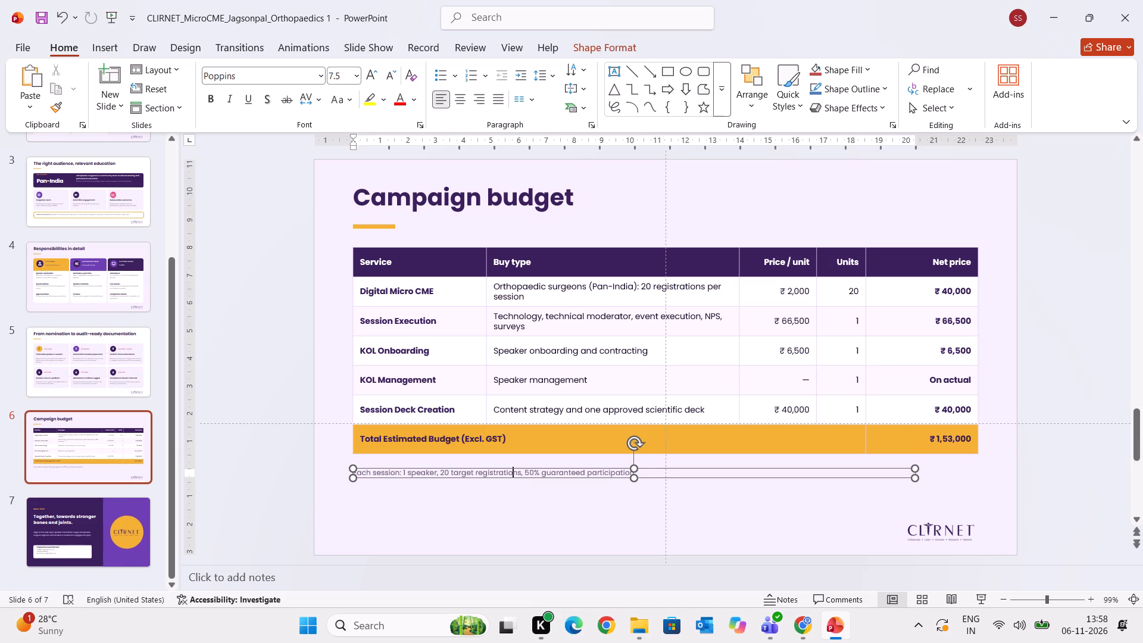
left_click_drag(522, 470, 330, 435)
key("BackSpace")
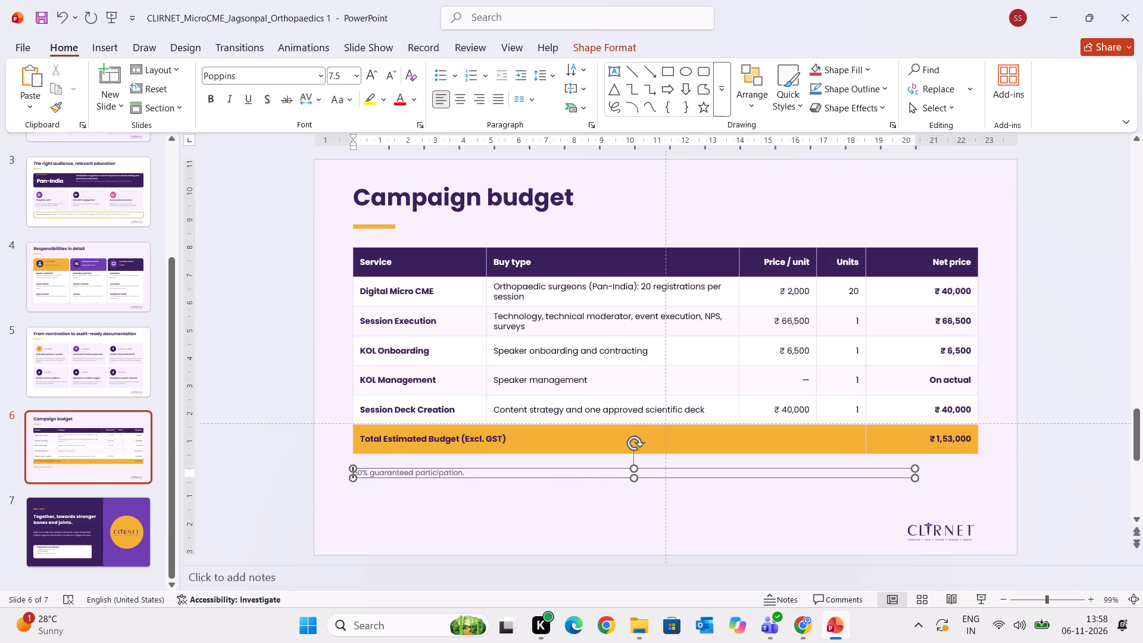
left_click(447, 514)
left_click(454, 470)
left_click_drag(476, 465, 480, 455)
left_click(300, 442)
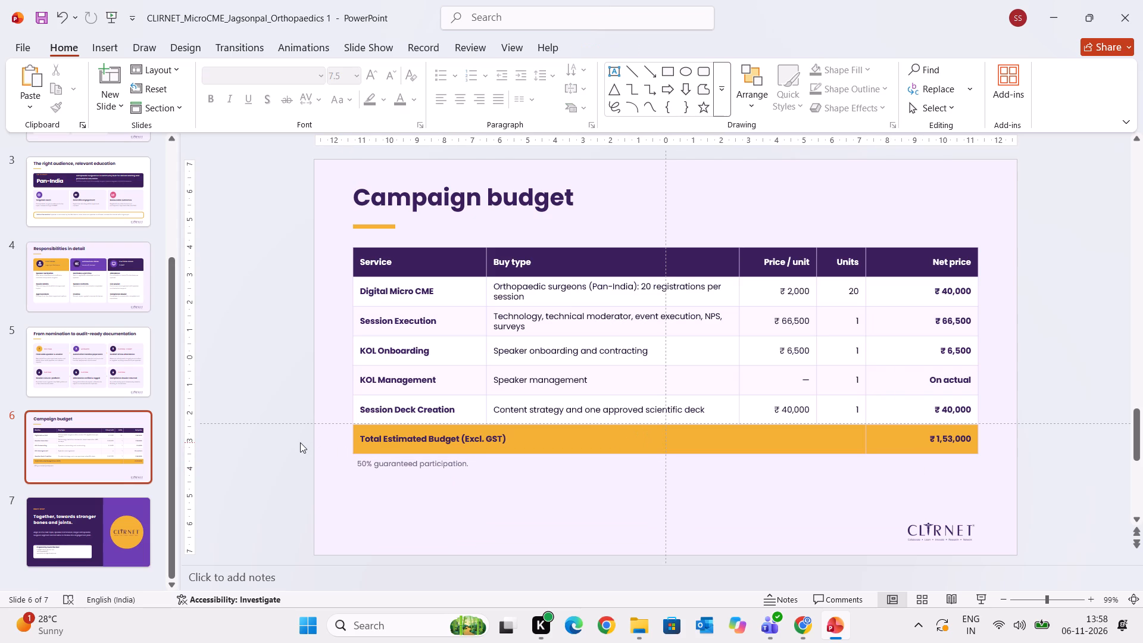
Check the Orthopaedics deck once more, going from the closing slide back through to the title slide.
key("Down")
key("Down")
key("Up")
key("Up")
key("Up")
key("Up")
key("Up")
key("Up")
key("Up")
key("Up")
key("Up")
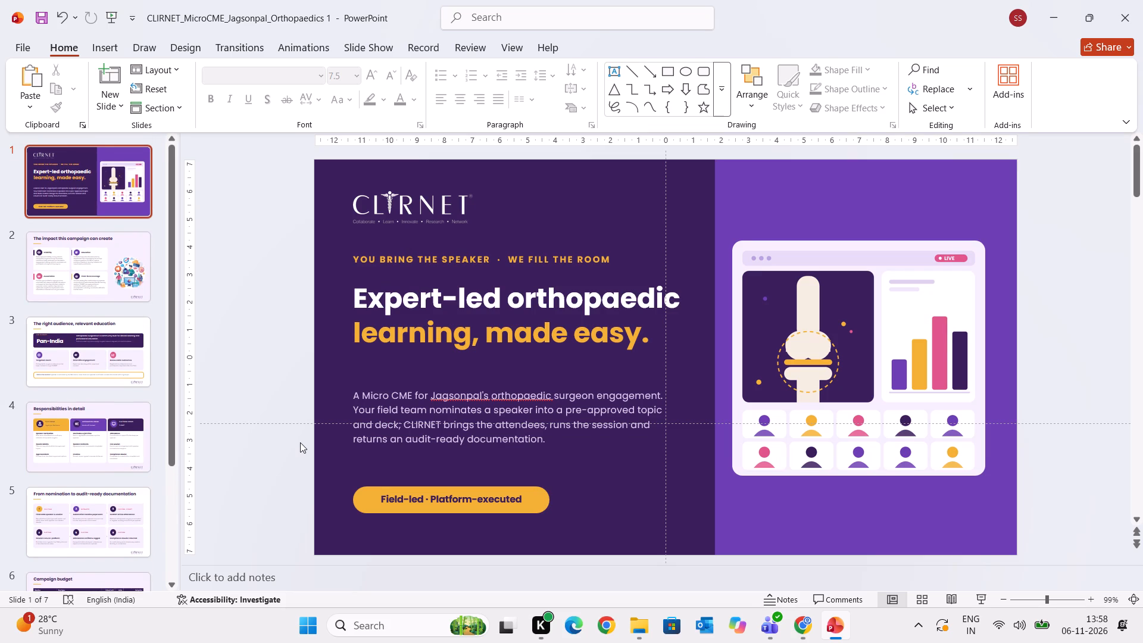
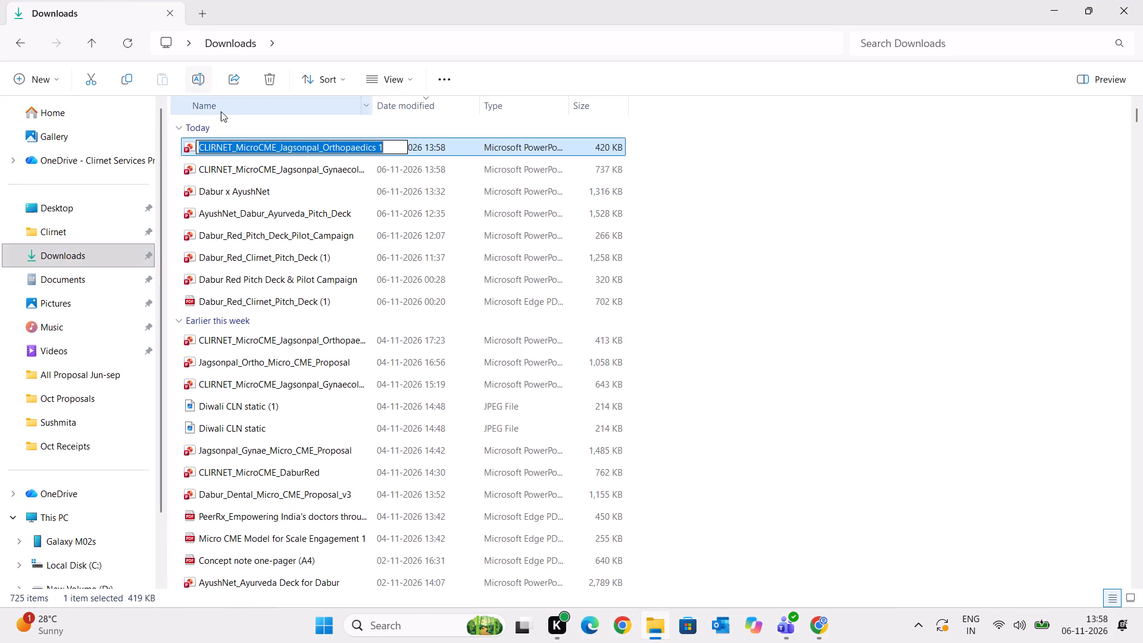
Rename today's Orthopaedics deck in Downloads as "CLIRNET_Revised MicroCME_Jagsonpal_Orthopaedics", dropping the trailing 1.
left_click(237, 149)
type("Revi")
type("sed")
key("space")
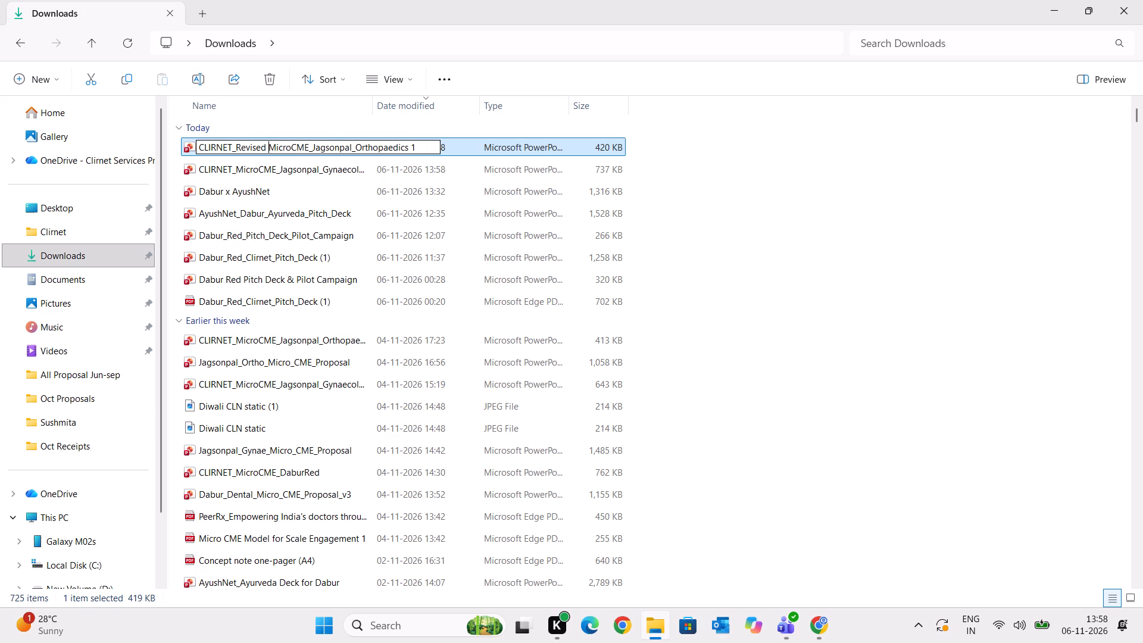
left_click(417, 152)
key("BackSpace")
left_click(738, 234)
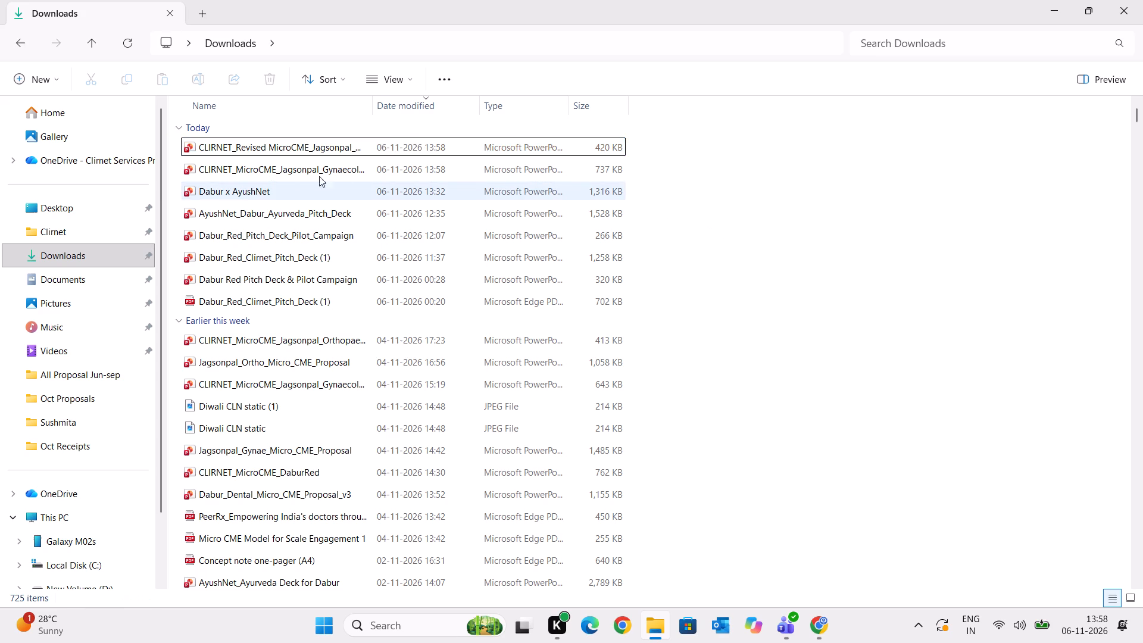
Rename today's Gynaecology deck in Downloads as "CLIRNET_Revised MicroCME_Jagsonpal_Gynaecology", dropping the trailing (1).
left_click(274, 167)
left_click(198, 78)
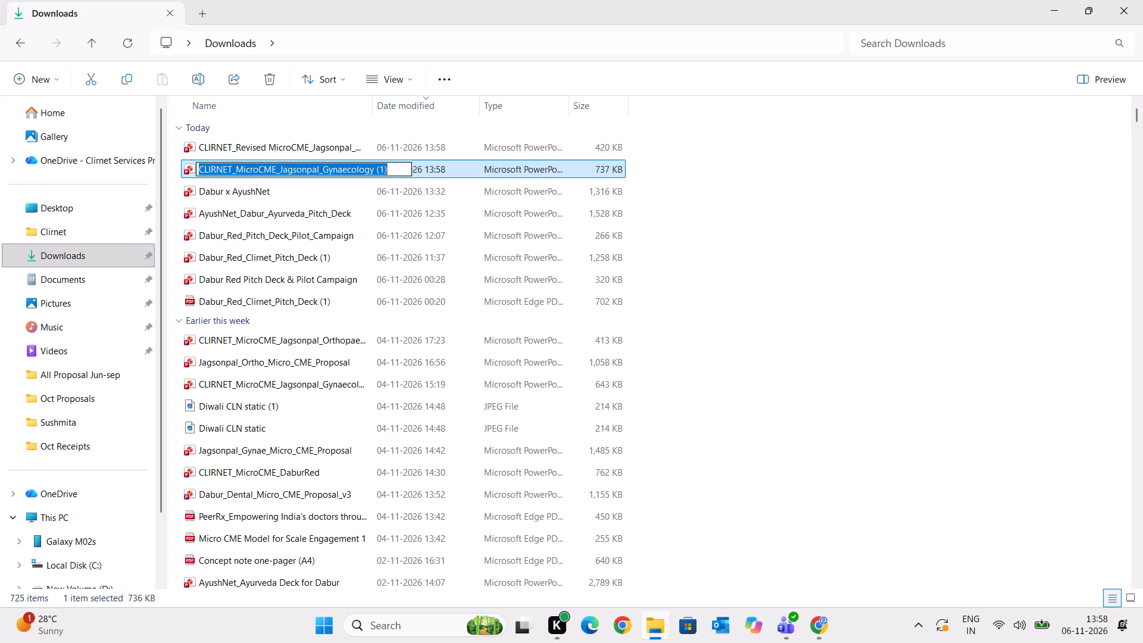
left_click(238, 166)
type("Re")
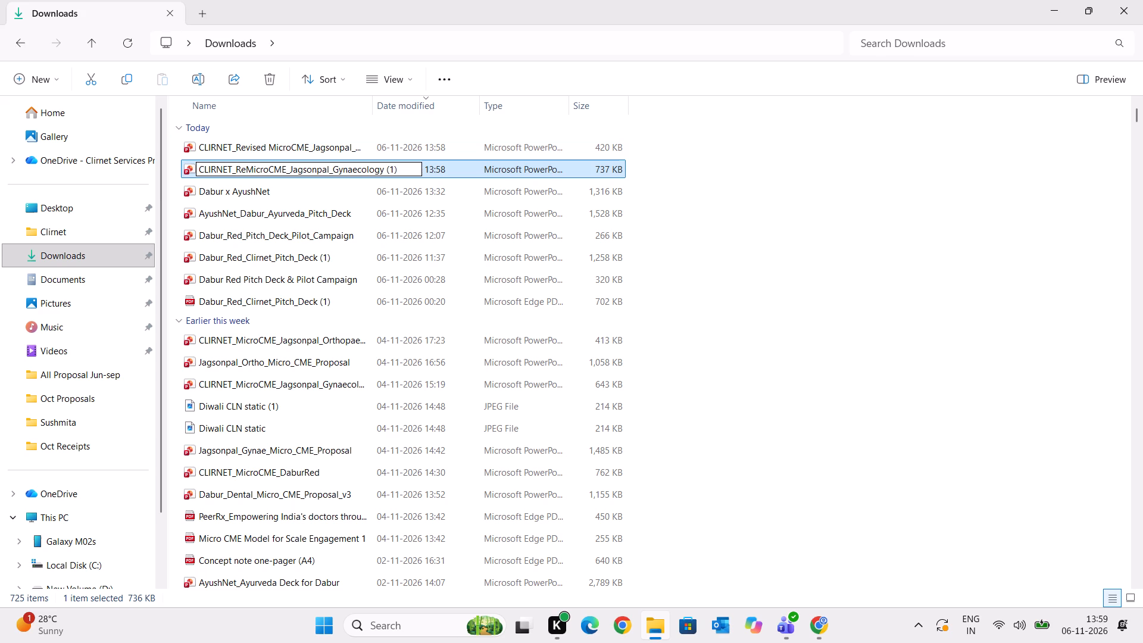
type("vised")
key("space")
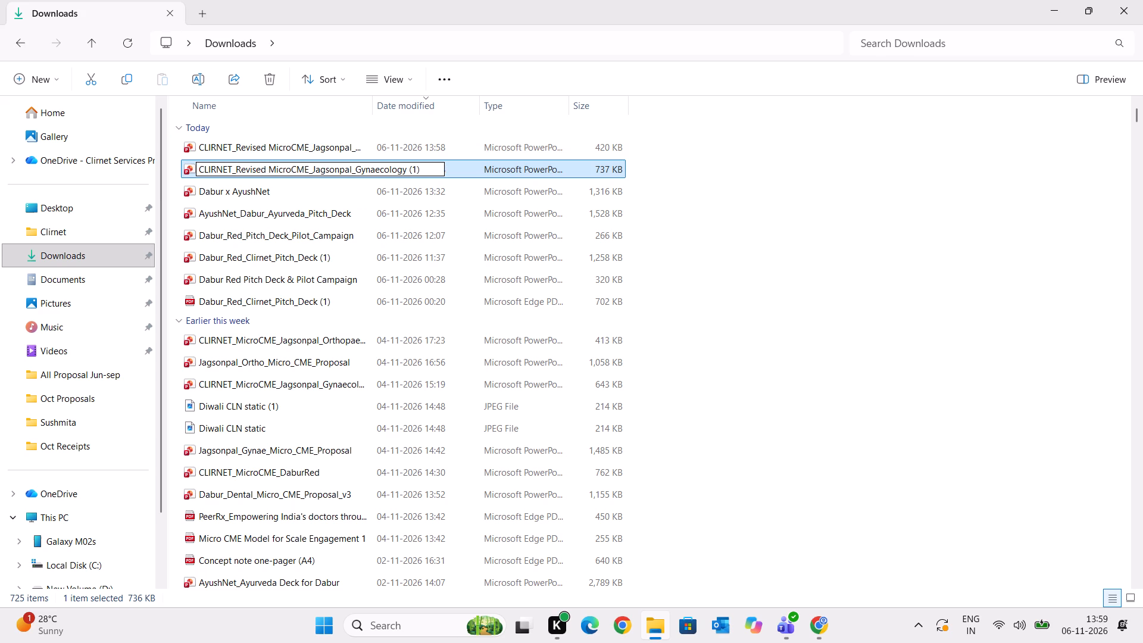
left_click(427, 169)
key("BackSpace")
key("BackSpace")
key("BackSpace")
left_click(887, 320)
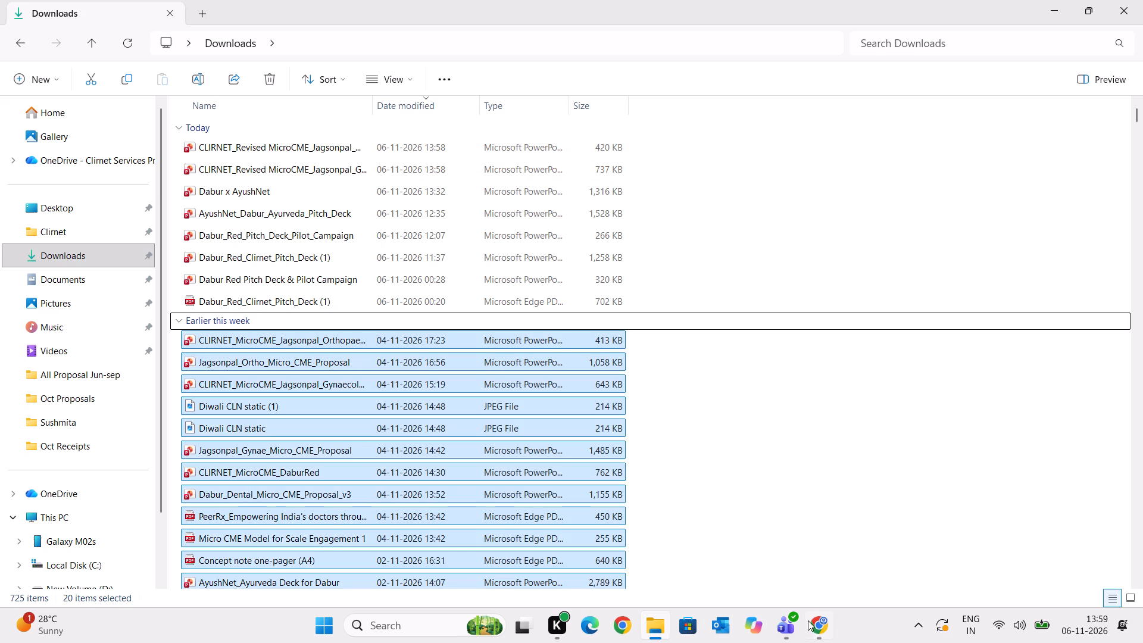